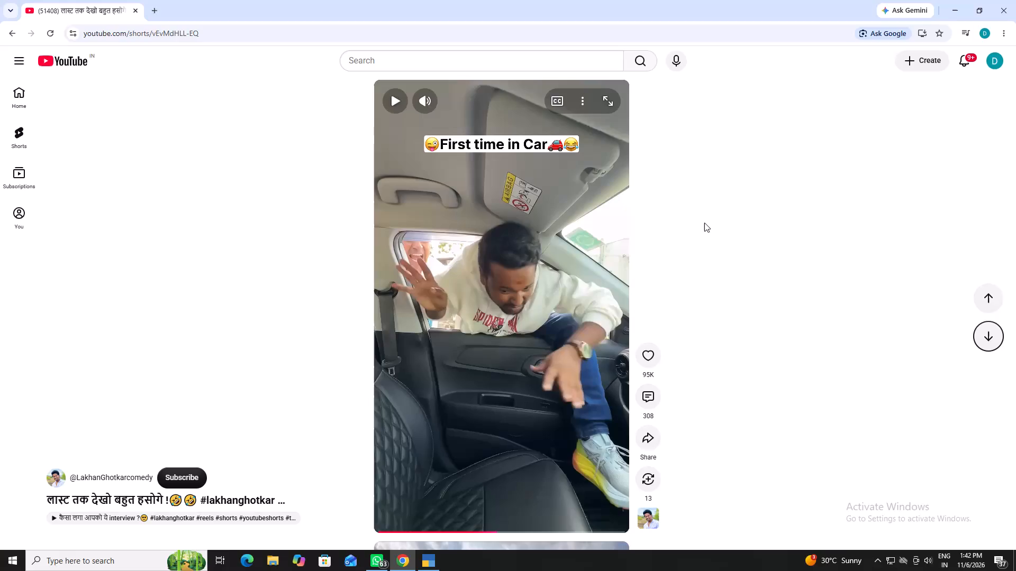
Close the browser window showing the YouTube short.
click(997, 11)
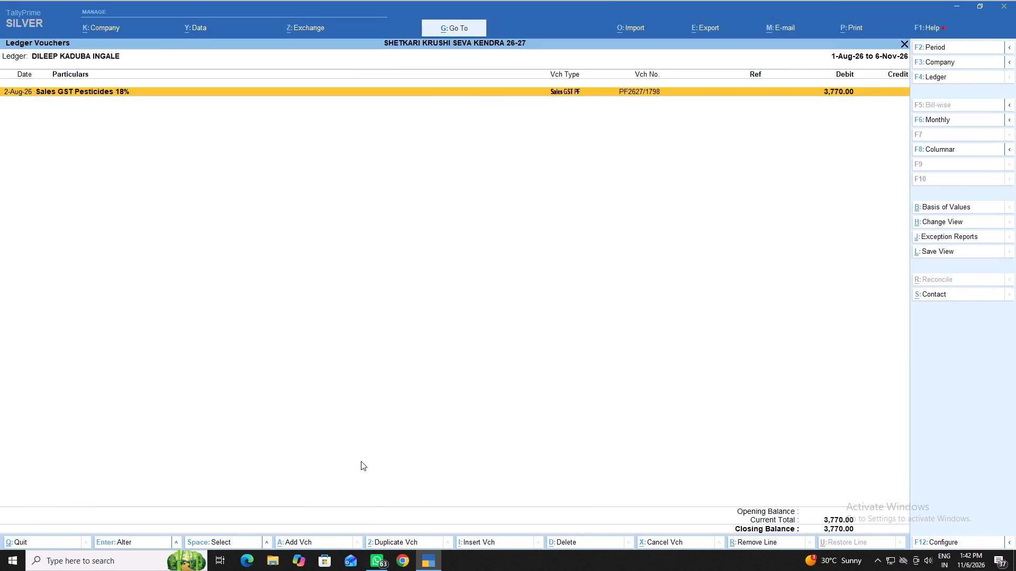
Leave the Ledger Vouchers report and go back to the Gateway of Tally main screen, staying in the program.
key(Escape)
key(Escape)
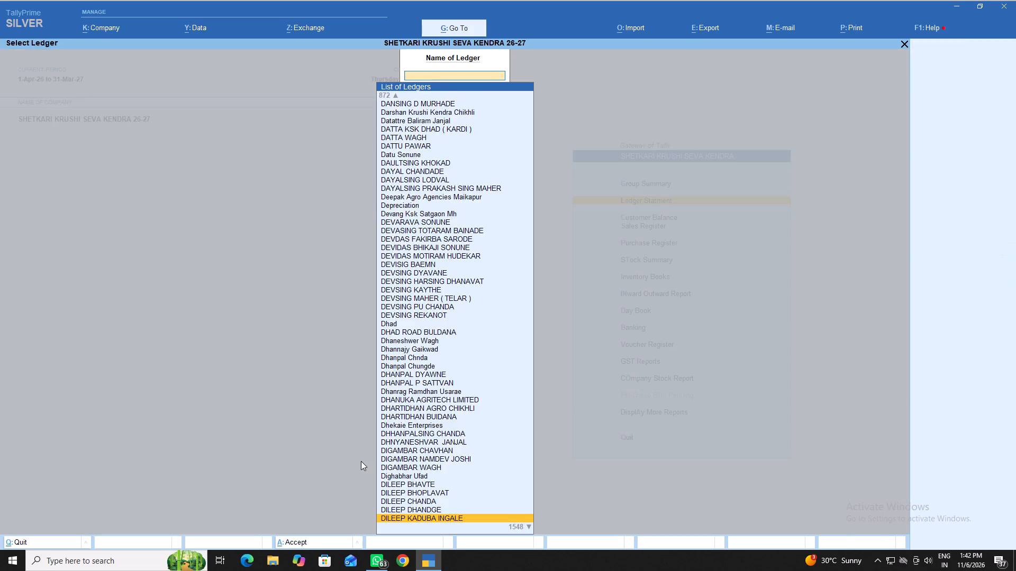
key(Escape)
key(Escape)
key(Escape)
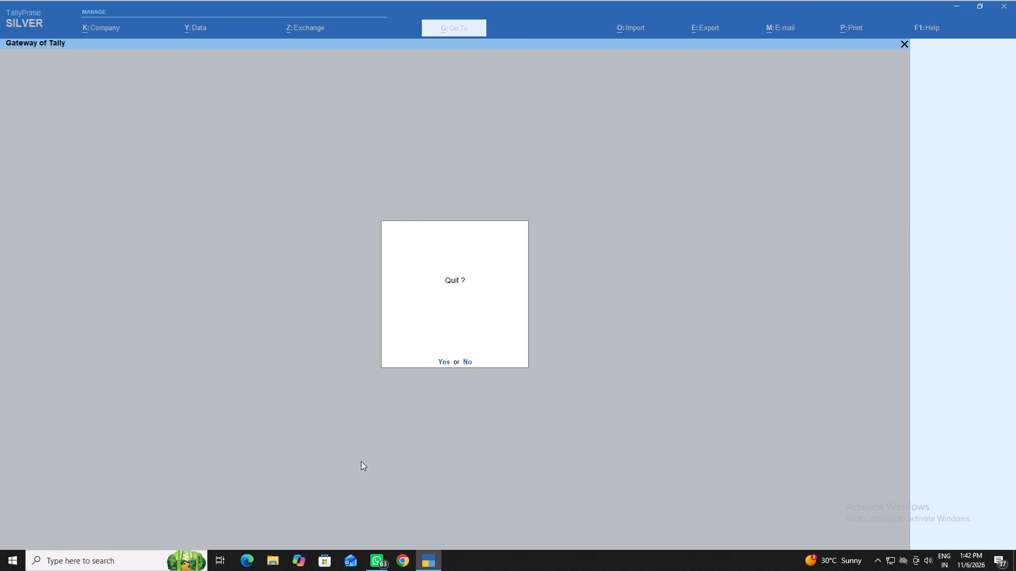
key(Escape)
Open a Sales GST Seeds voucher from the Gateway of Tally.
key(Down)
key(Down)
key(Down)
key(Down)
key(Down)
key(Down)
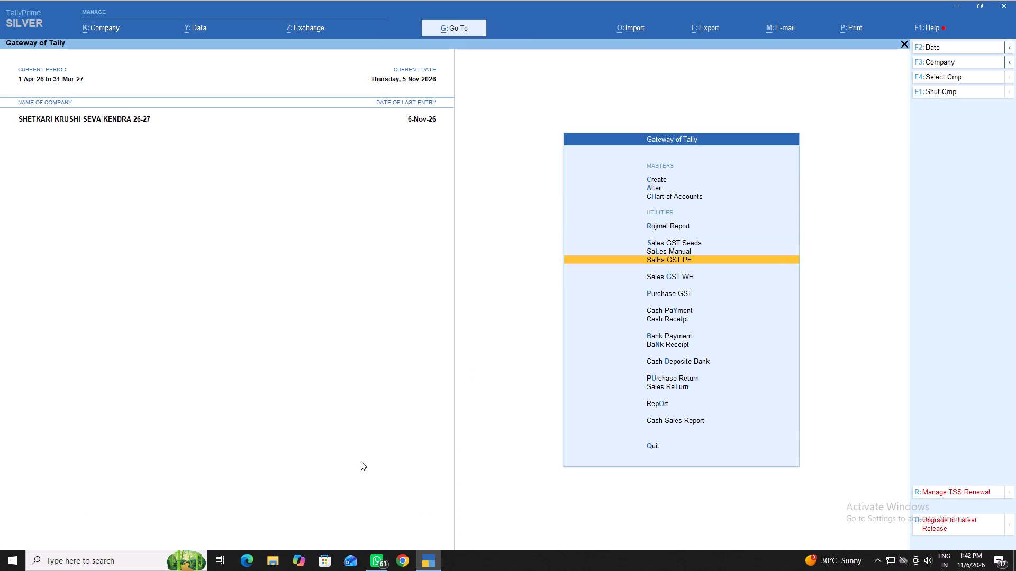
key(Up)
key(Up)
key(Return)
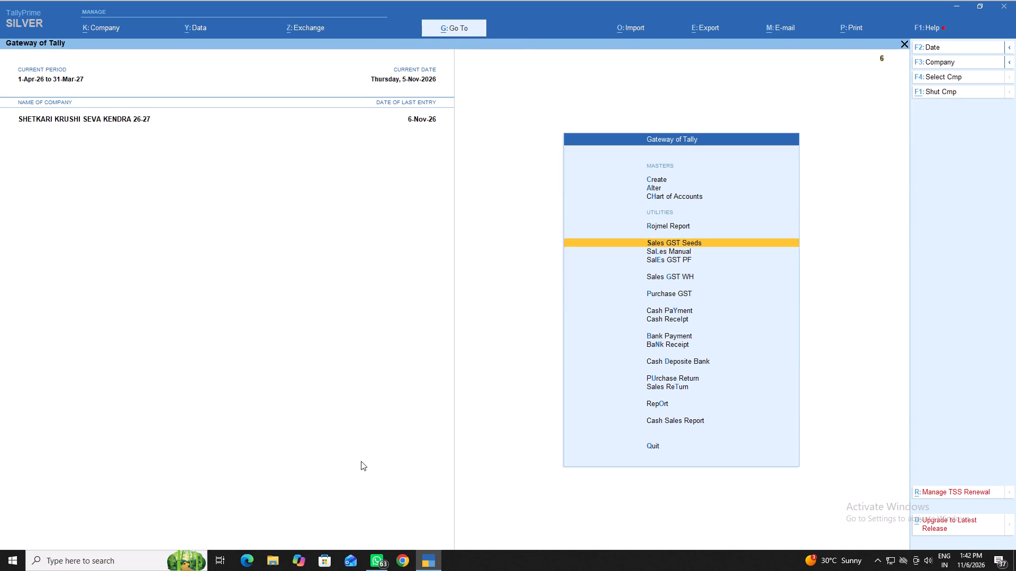
key(Return)
Start creating a new ledger from within the voucher and name it Palwe Krushi Kendra Makiapur.
key(alt+c)
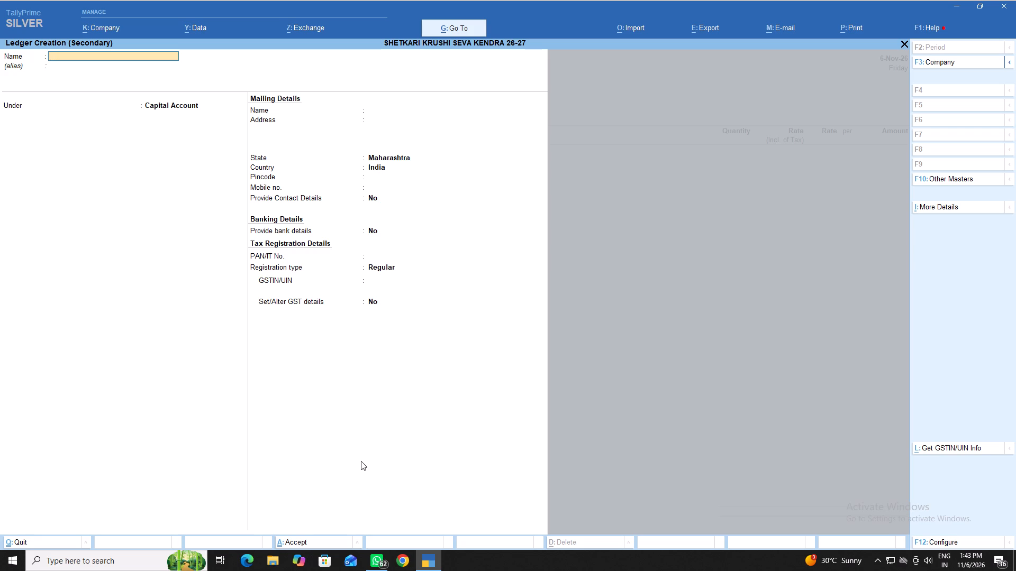
key(p)
key(a)
key(l)
key(w)
key(e)
key(space)
key(k)
key(r)
key(r)
key(r)
key(r)
key(r)
key(r)
key(r)
key(r)
key(r)
key(r)
key(r)
key(r)
key(r)
key(BackSpace)
key(BackSpace)
key(BackSpace)
key(BackSpace)
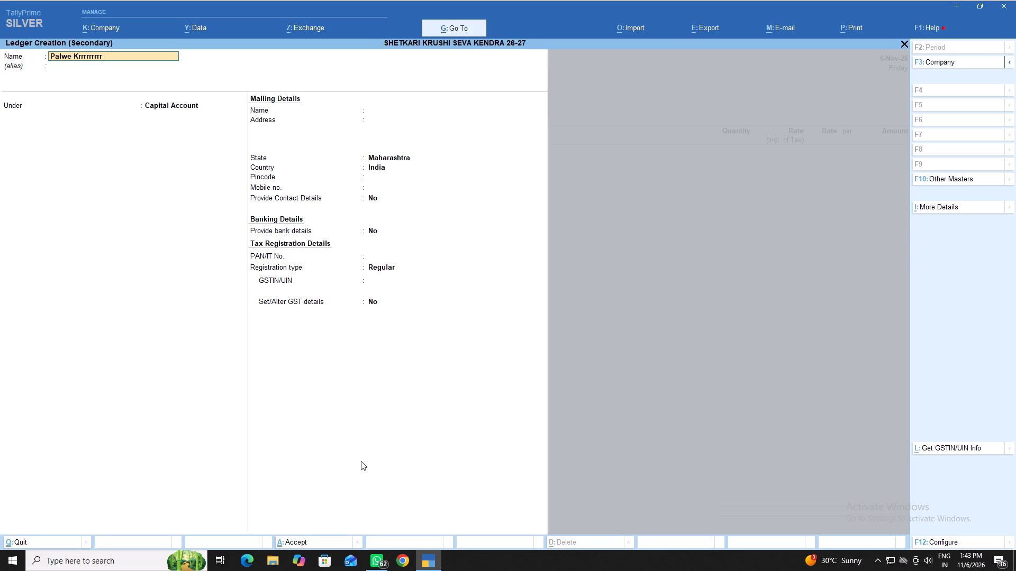
key(BackSpace)
key(BackSpace)
key(BackSpace)
key(BackSpace)
key(BackSpace)
key(BackSpace)
key(BackSpace)
key(BackSpace)
key(u)
text(sh)
key(i)
key(space)
key(k)
key(e)
key(n)
key(d)
key(r)
key(a)
key(space)
key(m)
key(a)
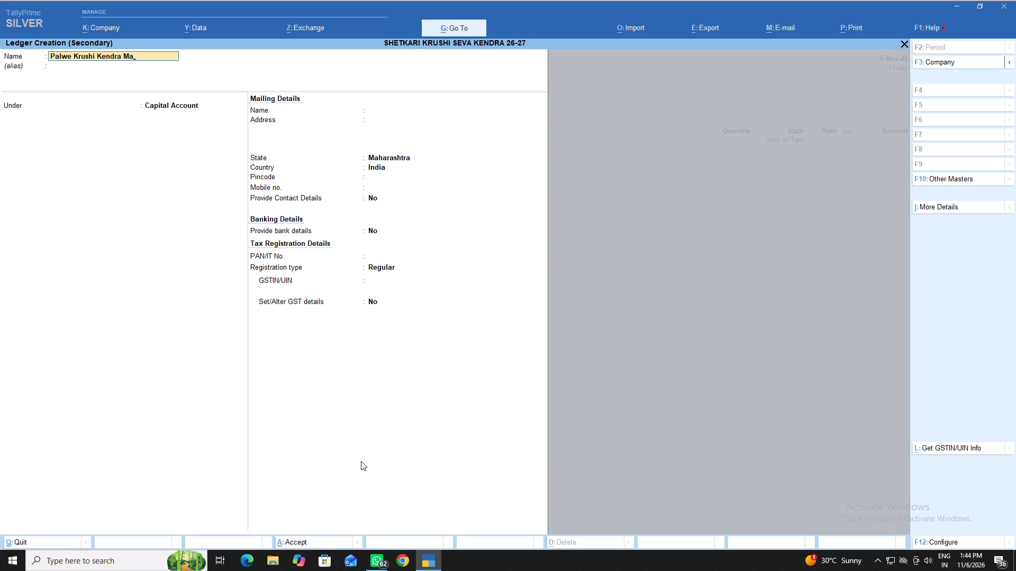
text(ki)
key(a)
key(p)
key(u)
key(r)
key(Return)
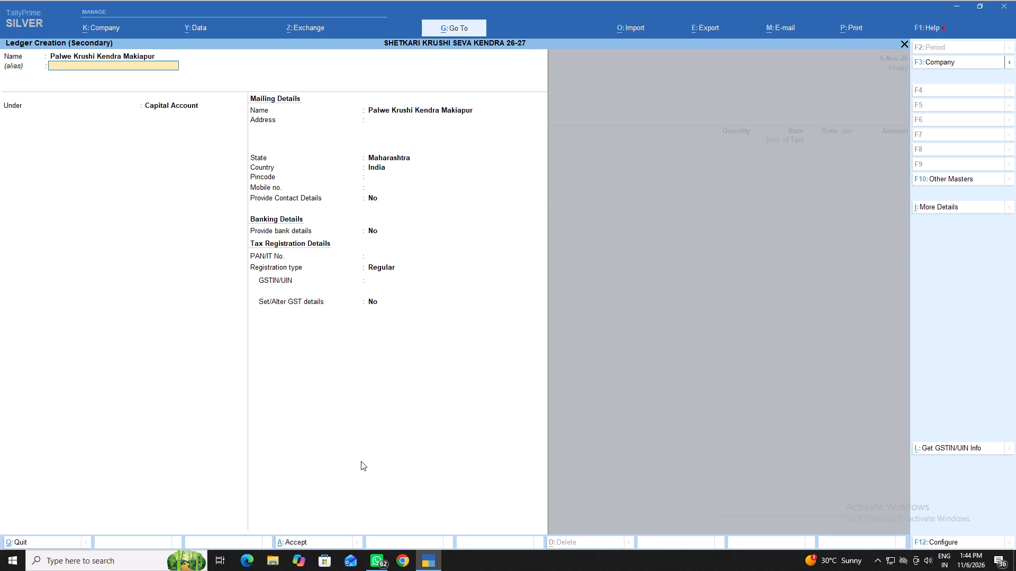
Leave the alias empty and place the new ledger under the Sundry Creditors group.
key(Return)
text(su)
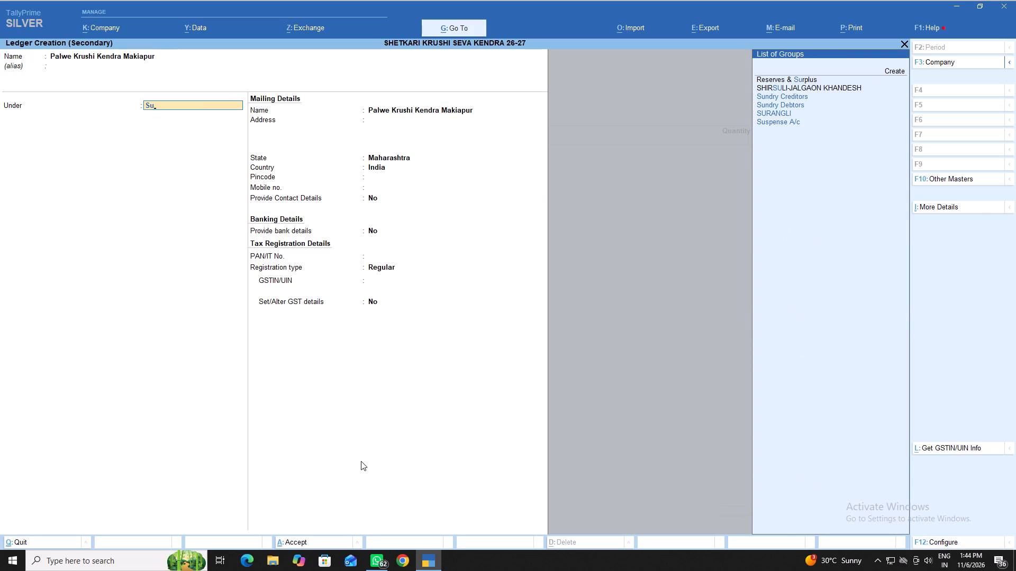
key(Down)
key(Return)
key(Return)
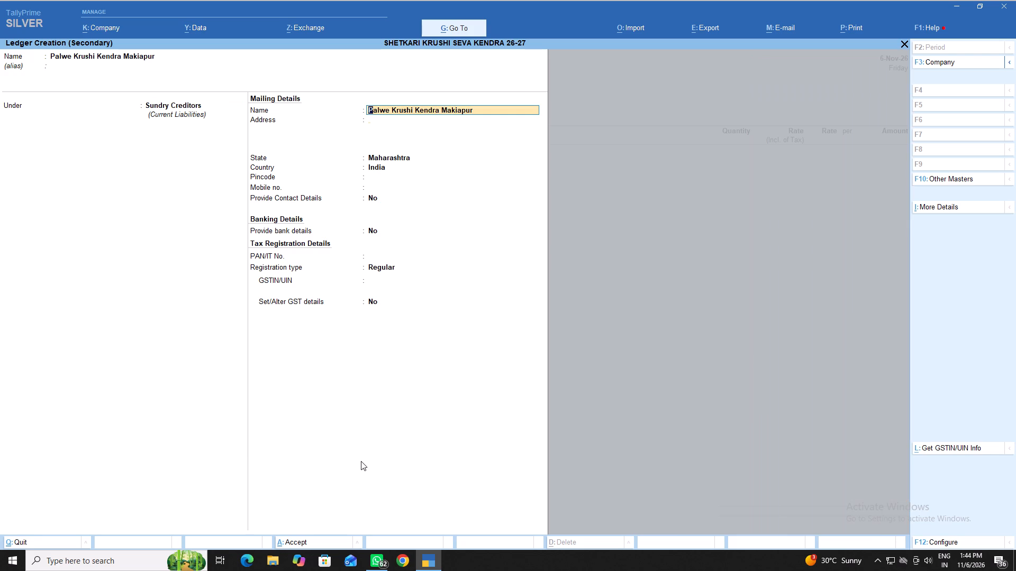
Enter Malkapur as the address in the new ledger's mailing details.
key(Return)
key(Return)
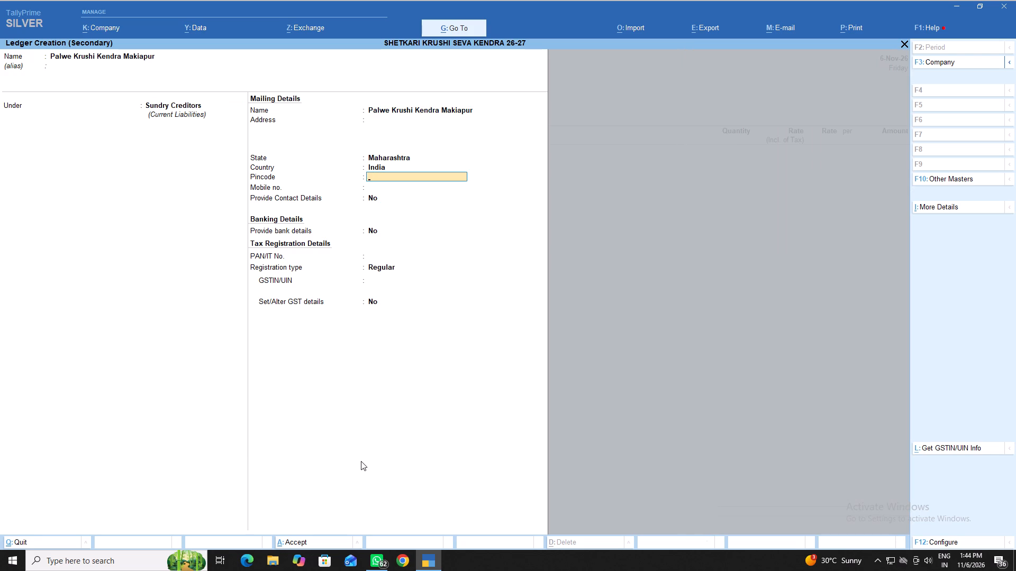
key(BackSpace)
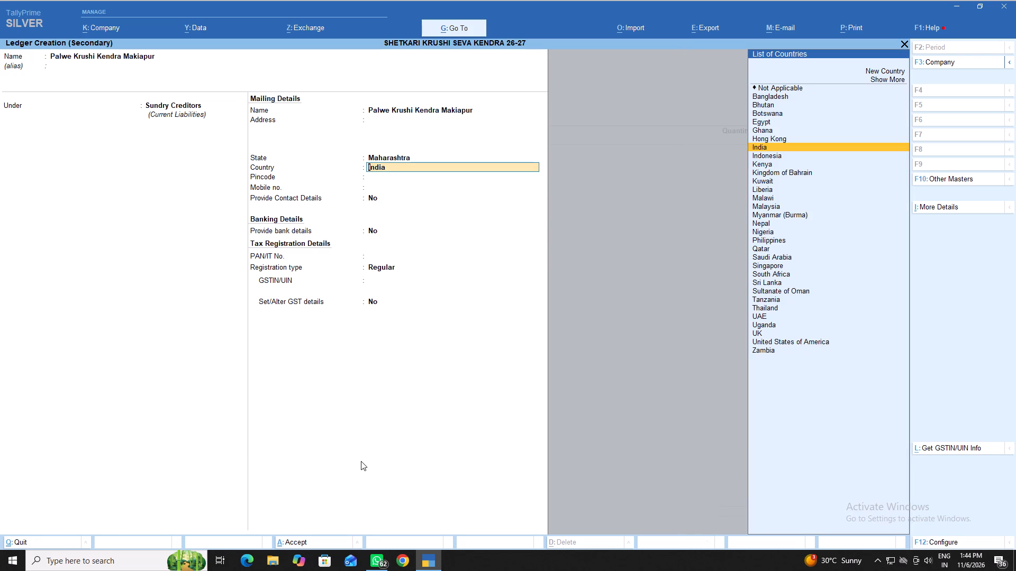
key(BackSpace)
key(BackSpace)
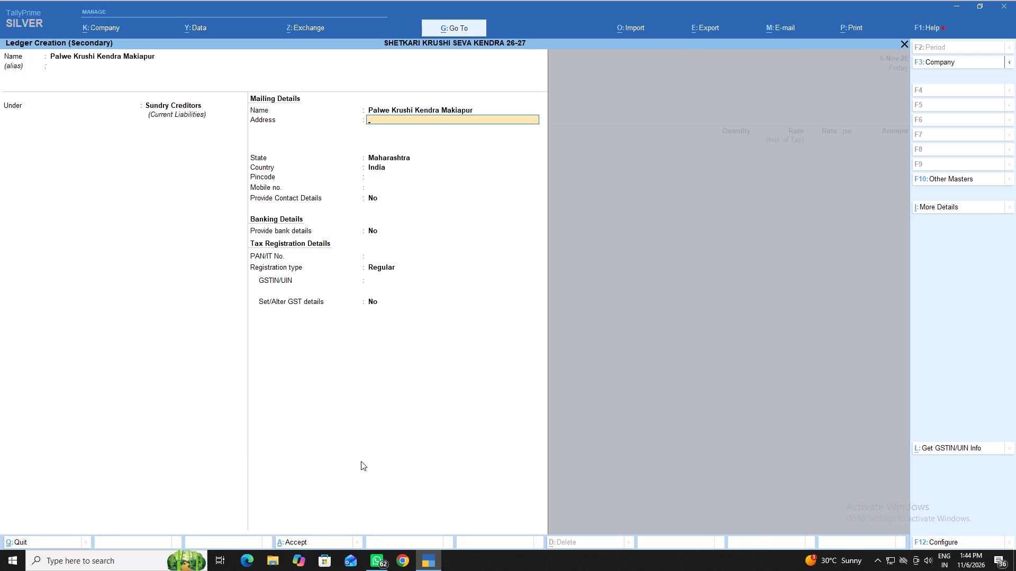
key(m)
key(a)
key(l)
text(kap)
text(ur)
Keep the remaining mailing, banking and tax registration details at their defaults and accept the new ledger.
key(Return)
key(Return)
key(Return)
key(Return)
key(Return)
key(Return)
key(Return)
key(Return)
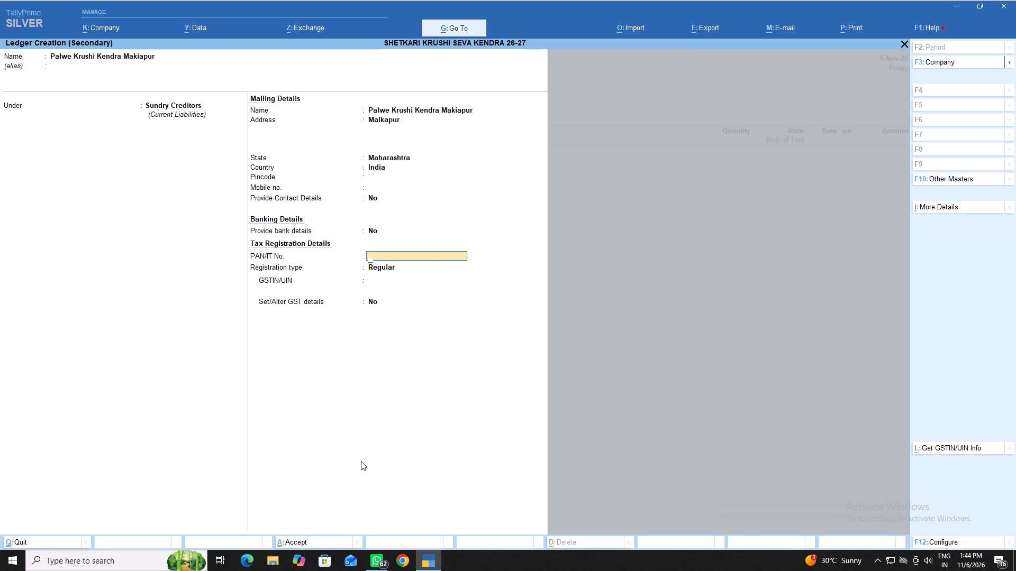
key(Down)
key(Return)
key(Return)
key(Return)
key(Return)
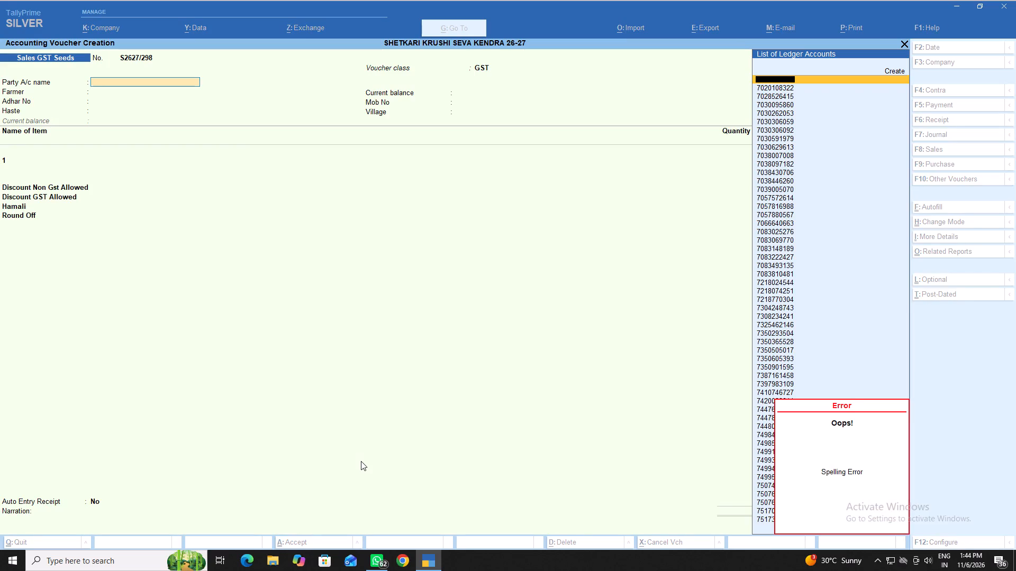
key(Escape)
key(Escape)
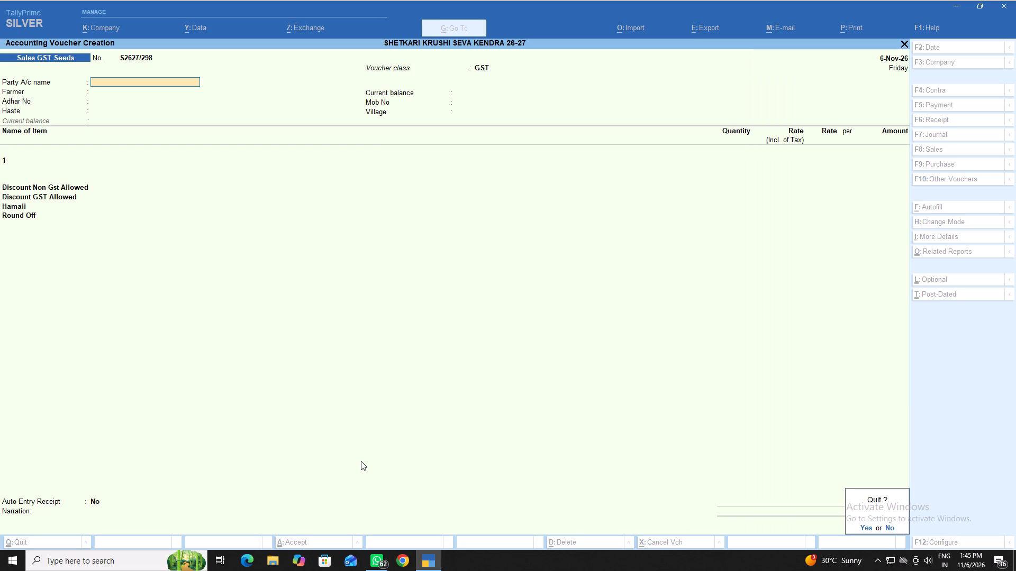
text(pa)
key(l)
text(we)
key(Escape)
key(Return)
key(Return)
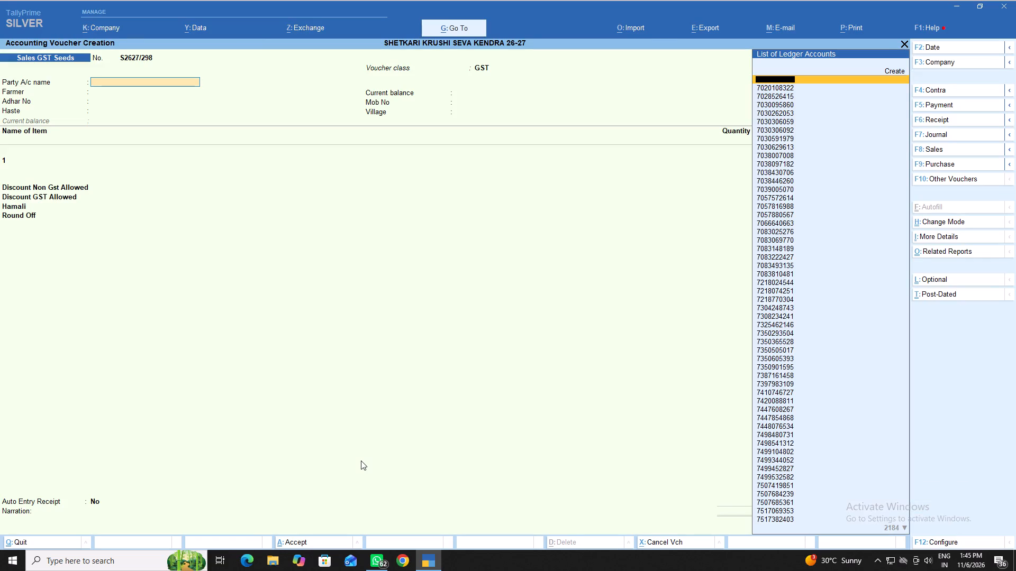
Search the voucher's party accounts for a ledger matching Palw.
key(p)
key(a)
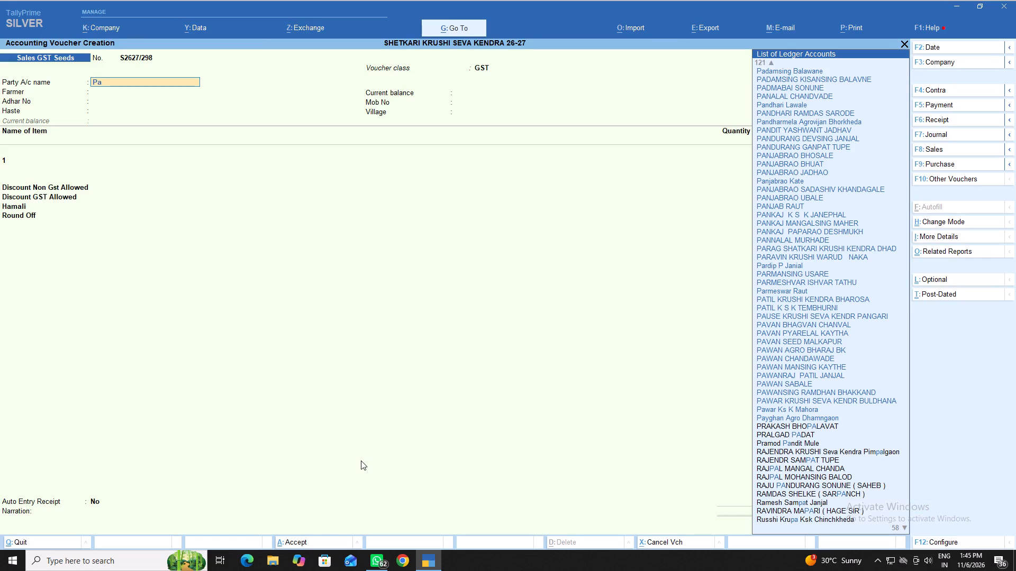
key(l)
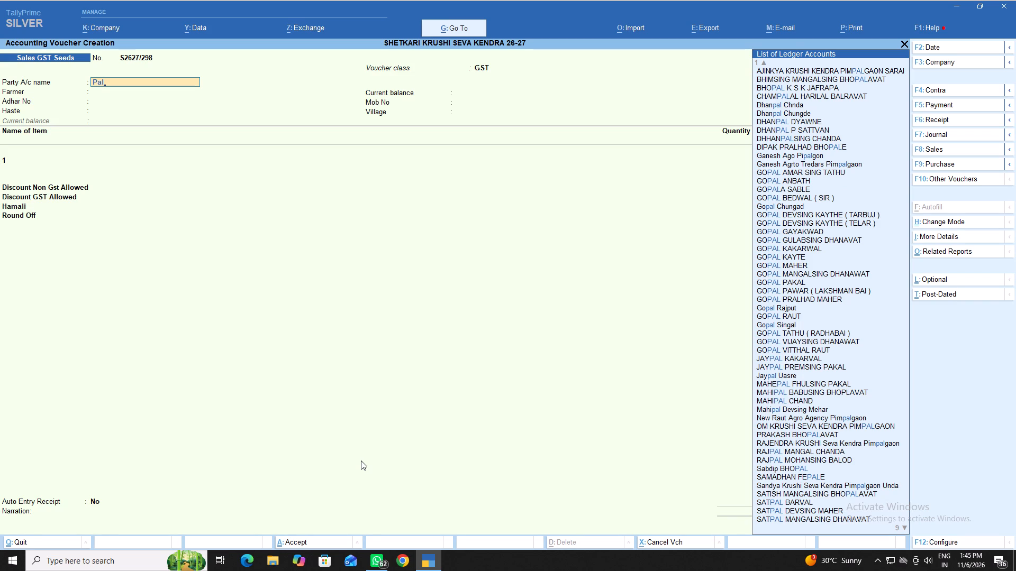
key(w)
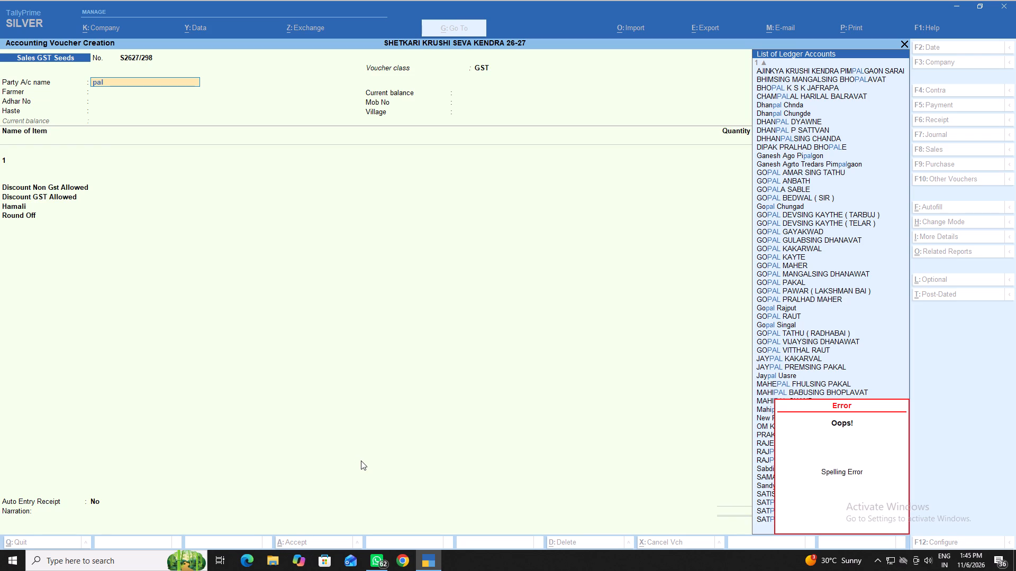
Start creating another ledger from within the voucher and name it Palwe Krushi Kendra Maikapur.
key(alt+c)
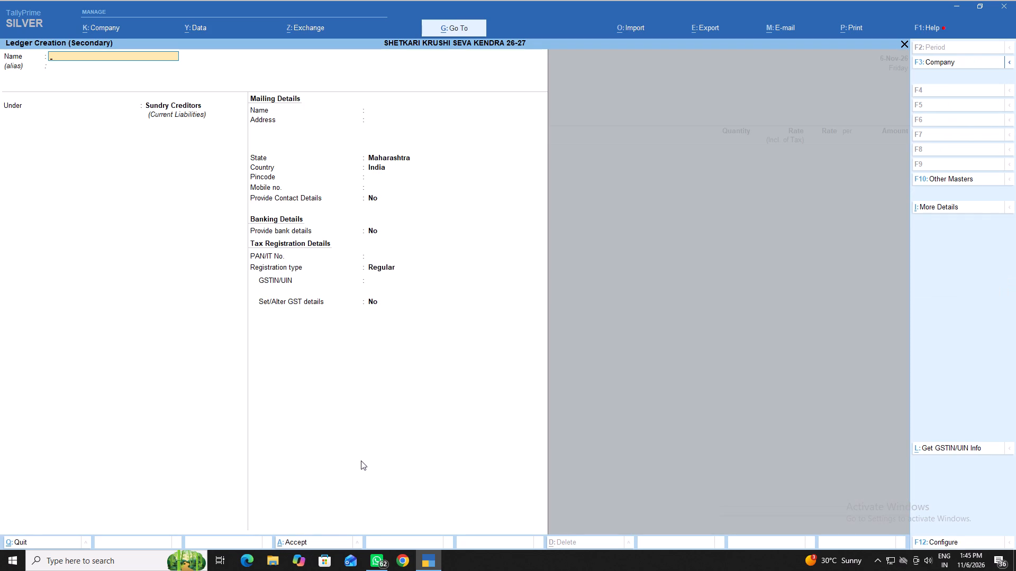
key(p)
key(a)
key(l)
key(w)
key(e)
key(space)
key(k)
key(r)
key(u)
text(shi)
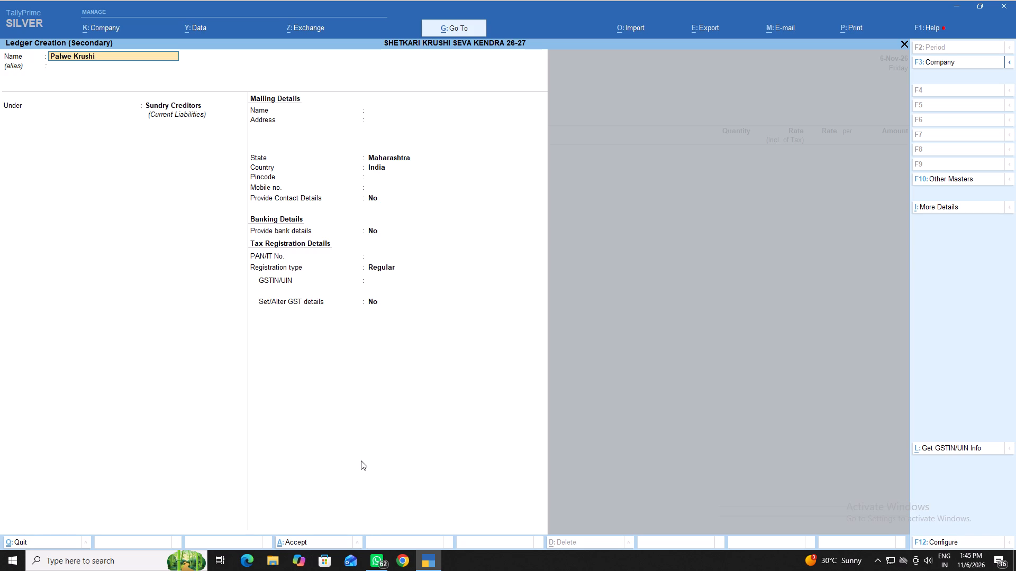
key(space)
key(k)
key(e)
key(n)
key(d)
text(ra)
key(space)
key(m)
key(a)
text(ik)
text(ap)
text(ur)
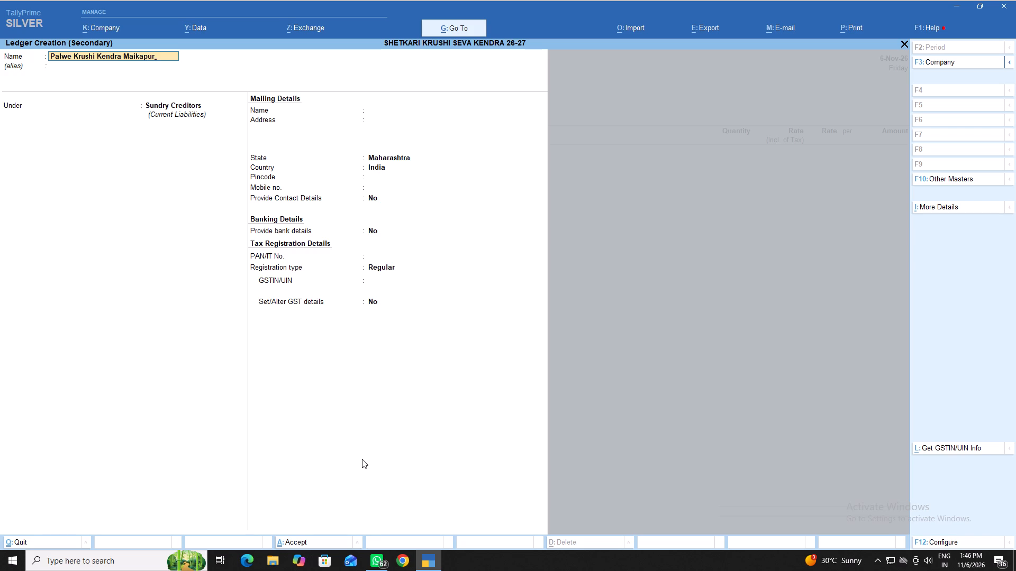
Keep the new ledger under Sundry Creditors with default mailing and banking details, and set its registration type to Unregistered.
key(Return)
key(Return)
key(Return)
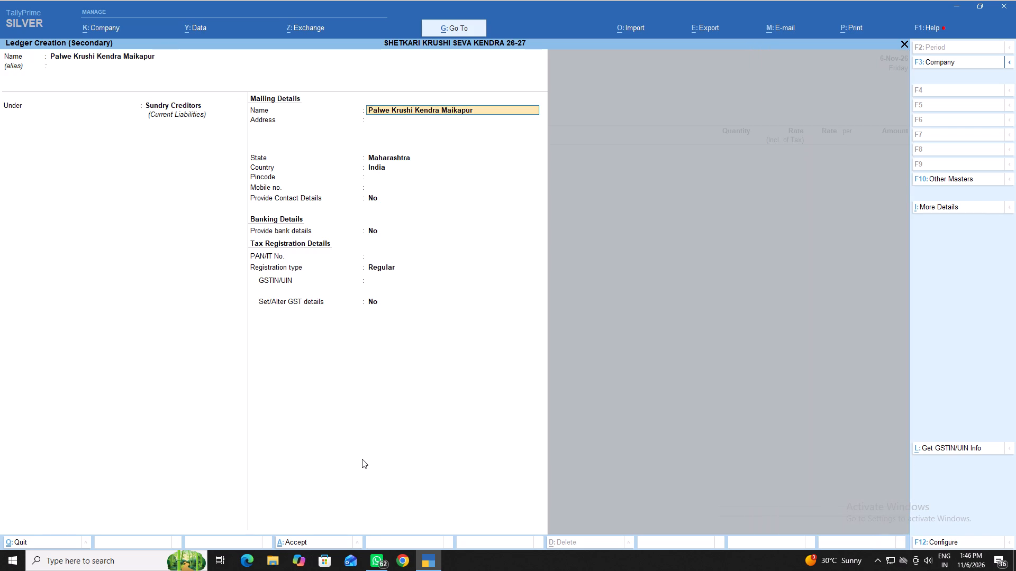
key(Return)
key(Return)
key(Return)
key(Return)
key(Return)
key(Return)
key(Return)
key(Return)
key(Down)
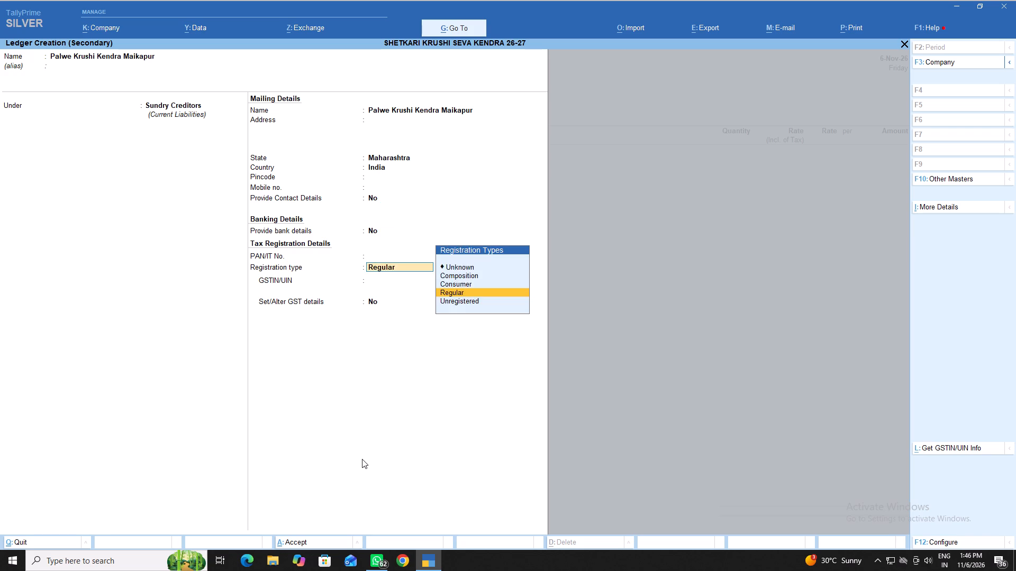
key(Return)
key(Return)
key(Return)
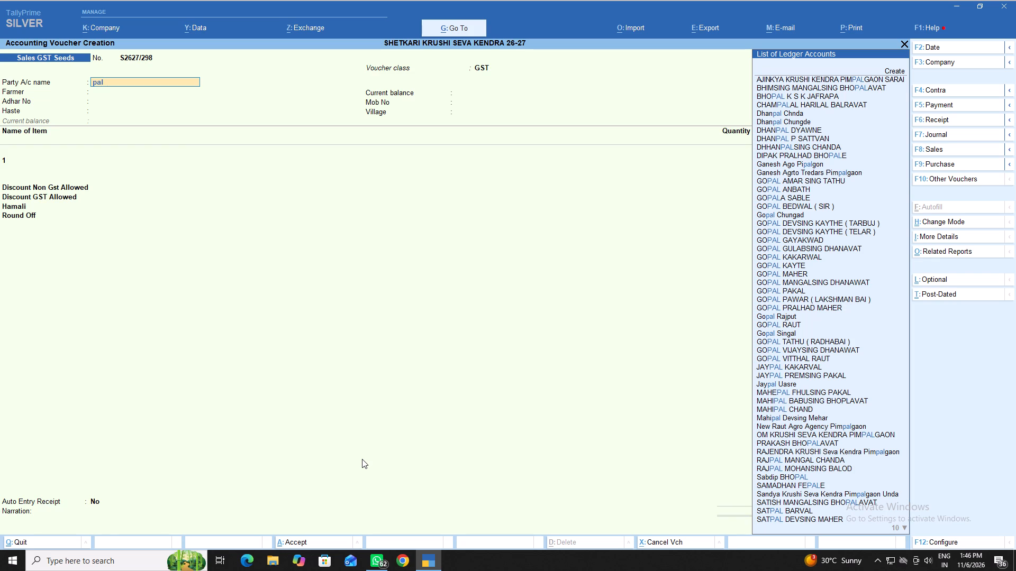
Start creating a ledger from the voucher's party account field and name it Paiwe Krushi Kendre Maikapur.
key(alt+c)
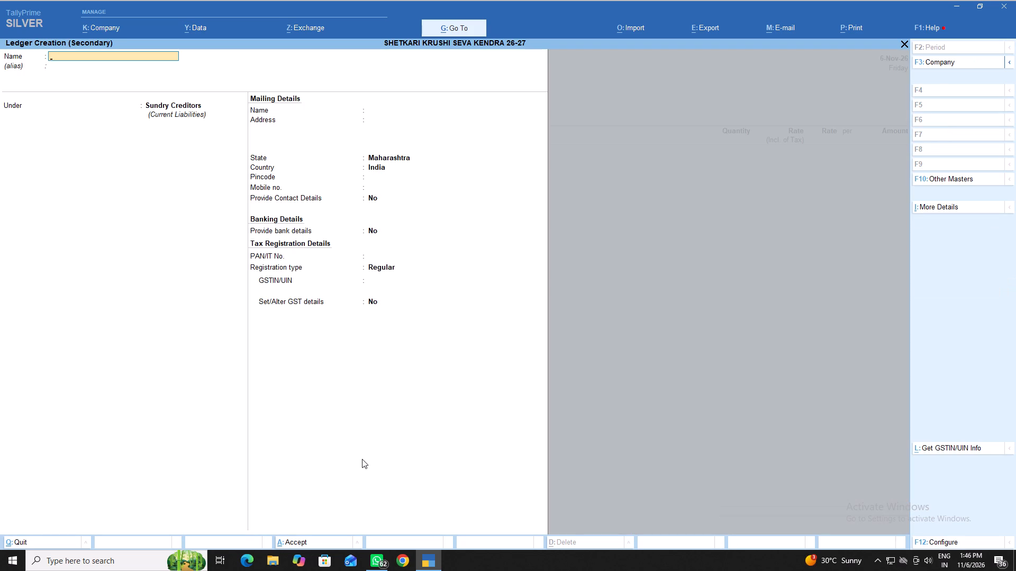
text(pa)
key(i)
key(w)
text(e)
key(space)
key(k)
key(r)
text(us)
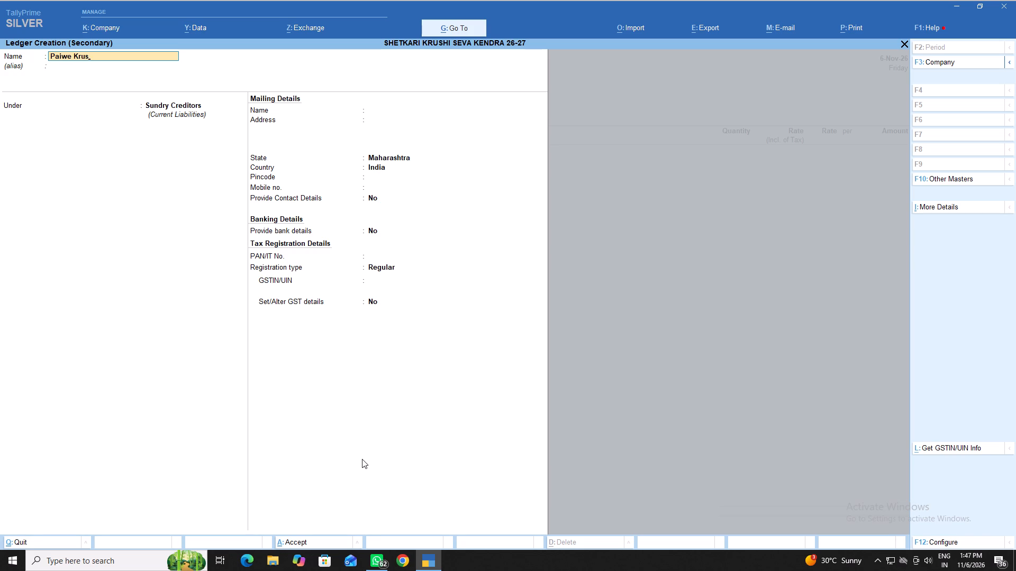
key(h)
key(i)
key(space)
text(k)
key(e)
key(n)
key(d)
text(re)
key(space)
text(m)
text(ai)
key(k)
key(a)
text(pur)
key(Return)
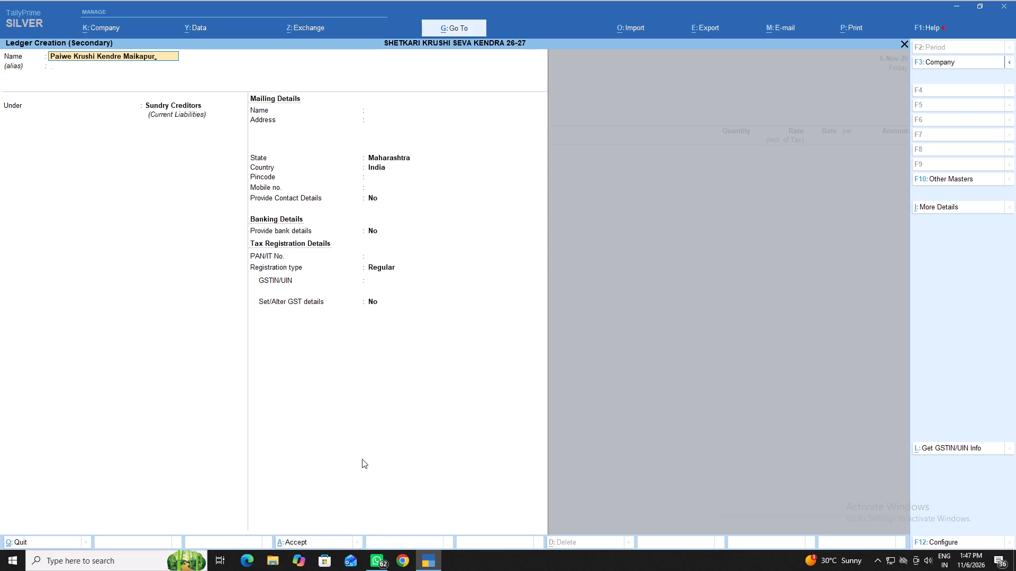
Place the new ledger under the Sundry Debtors group, leaving its alias blank.
key(Return)
key(Down)
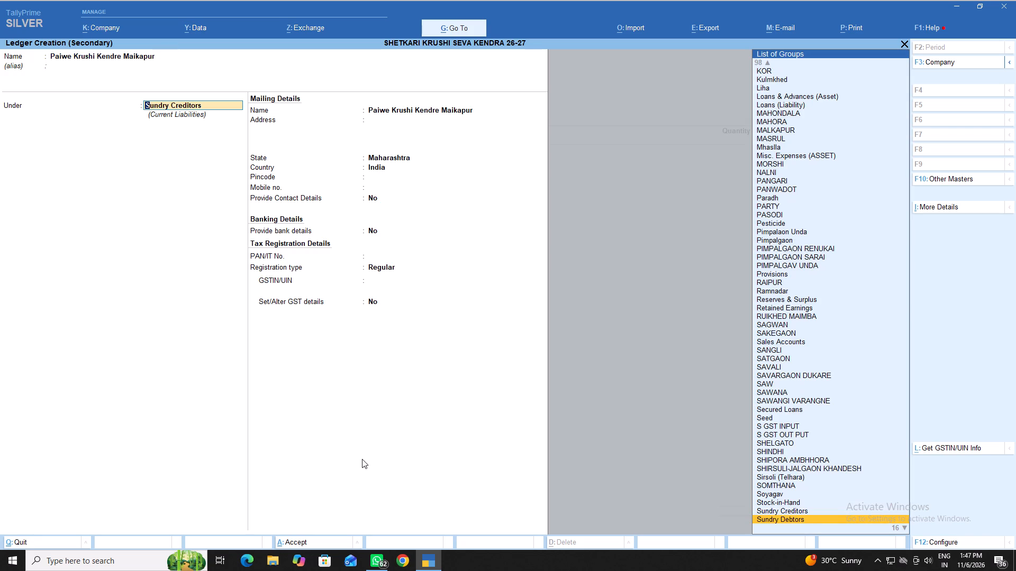
key(Return)
Keep the default mailing and banking details, set the registration type to Unregistered, and accept the ledger.
key(Return)
key(Return)
key(Return)
key(Return)
key(Return)
key(Return)
key(Return)
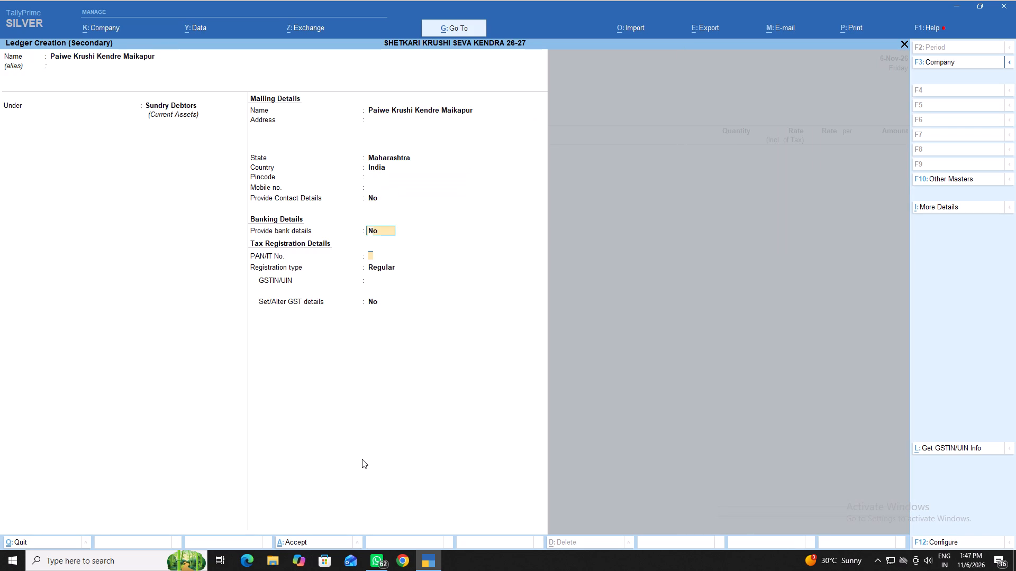
key(Return)
key(Down)
key(Return)
key(Return)
key(Return)
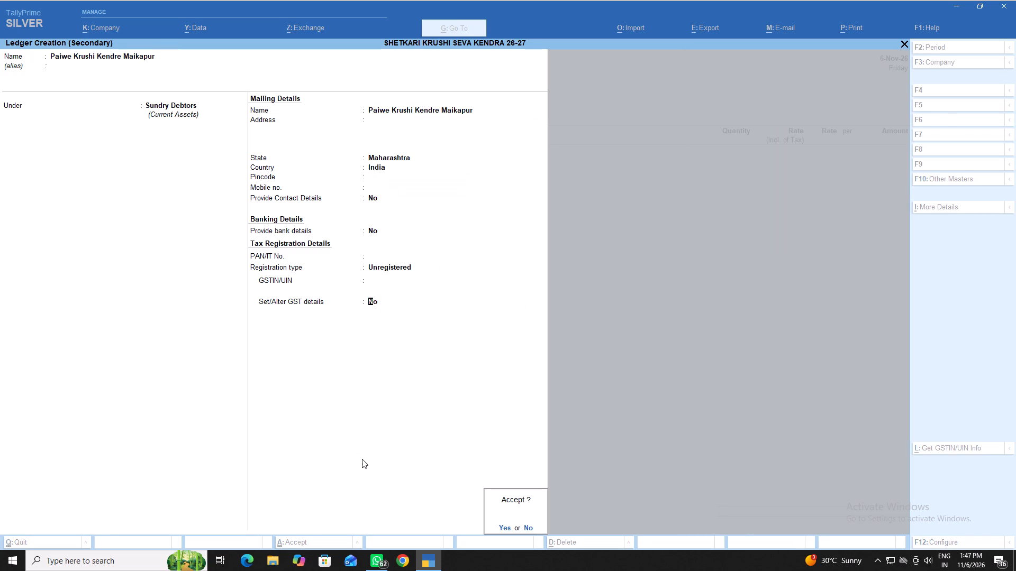
key(Return)
Leave the voucher's party detail fields blank and choose the item PAC-537 VERTIX ST 3KG with batch 06nsi0020.
key(Return)
key(Return)
key(Return)
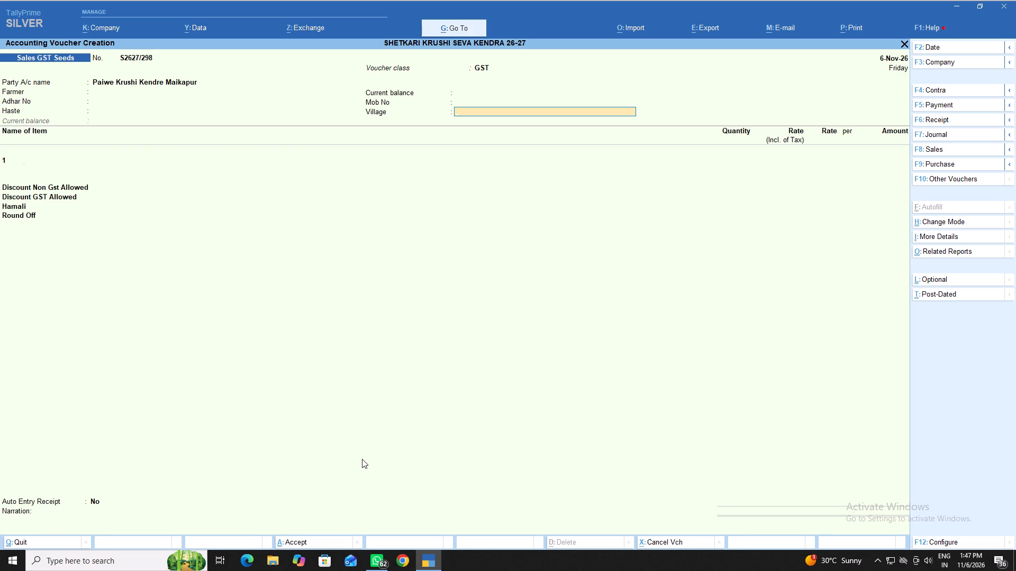
text(537)
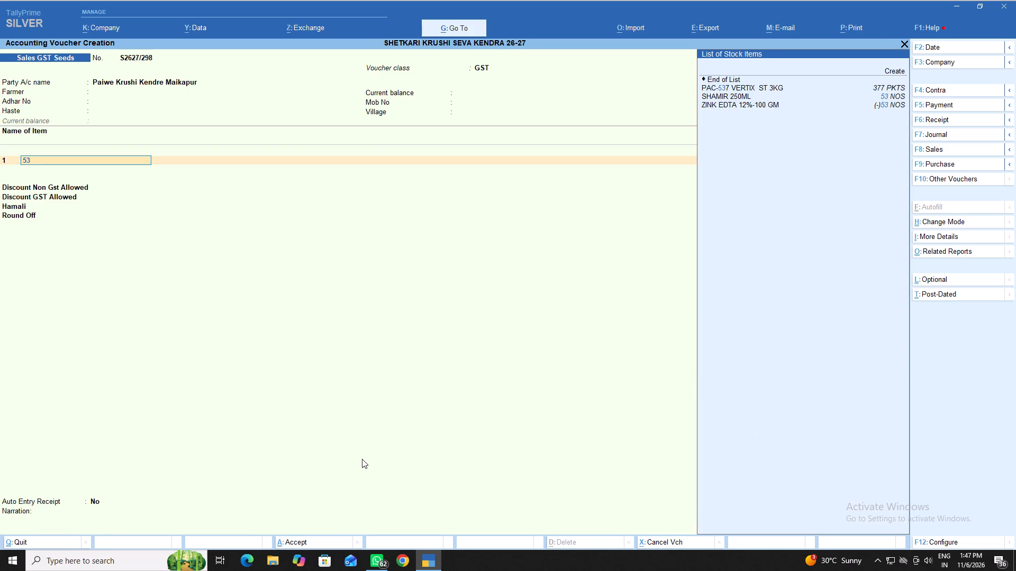
key(Return)
key(Return)
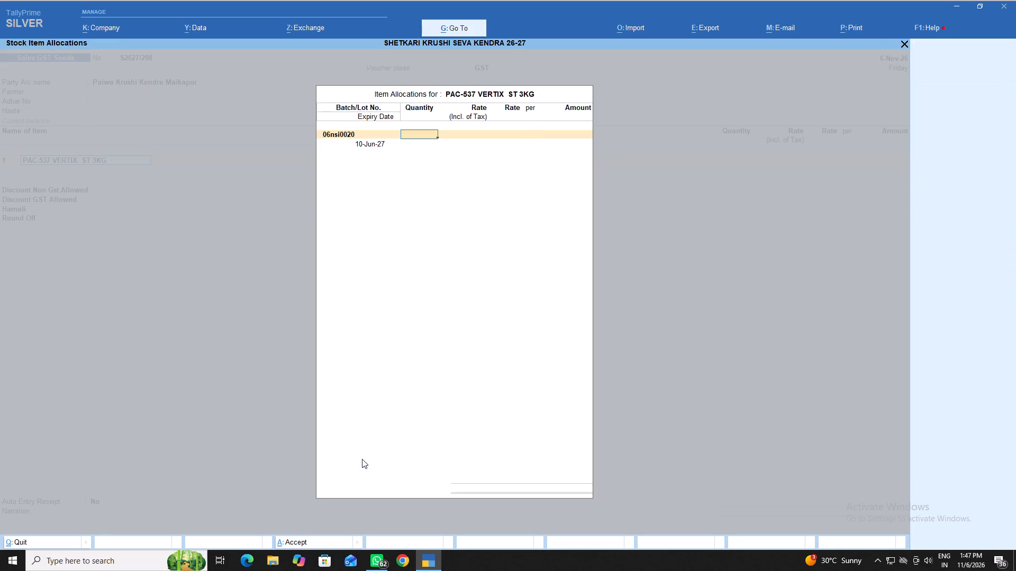
Allocate 100 PKTS of the item at a tax-inclusive rate of 1.00 and complete its allocation.
text(100)
key(Return)
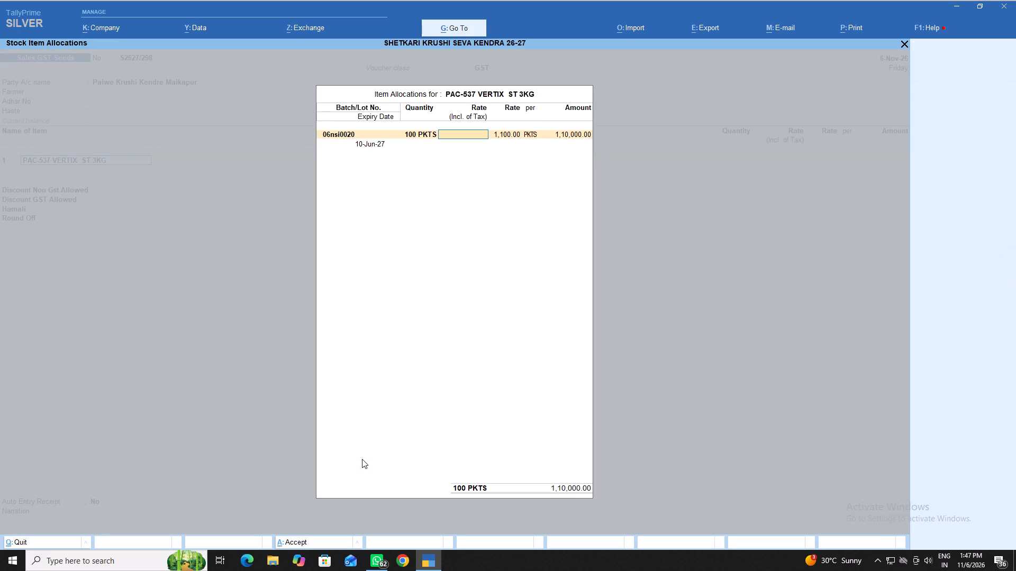
key(1)
key(Return)
key(Return)
key(Return)
key(Return)
key(Return)
key(Return)
key(Return)
key(Return)
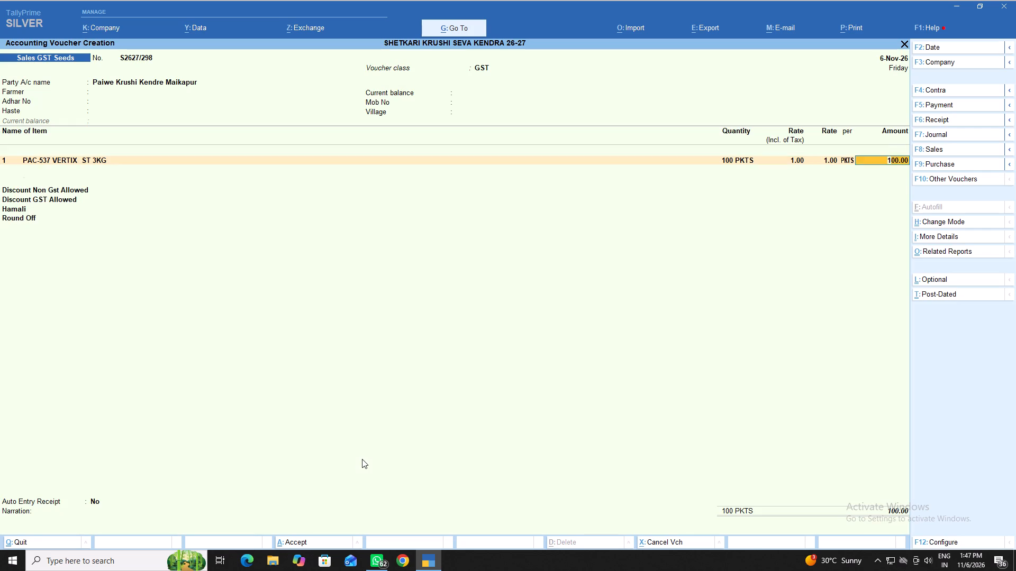
Leave the discount, Hamali and Round Off lines empty, keep Auto Entry Receipt at No, and accept the voucher for printing.
key(Return)
key(Return)
key(Return)
key(Return)
key(Return)
key(Return)
key(Return)
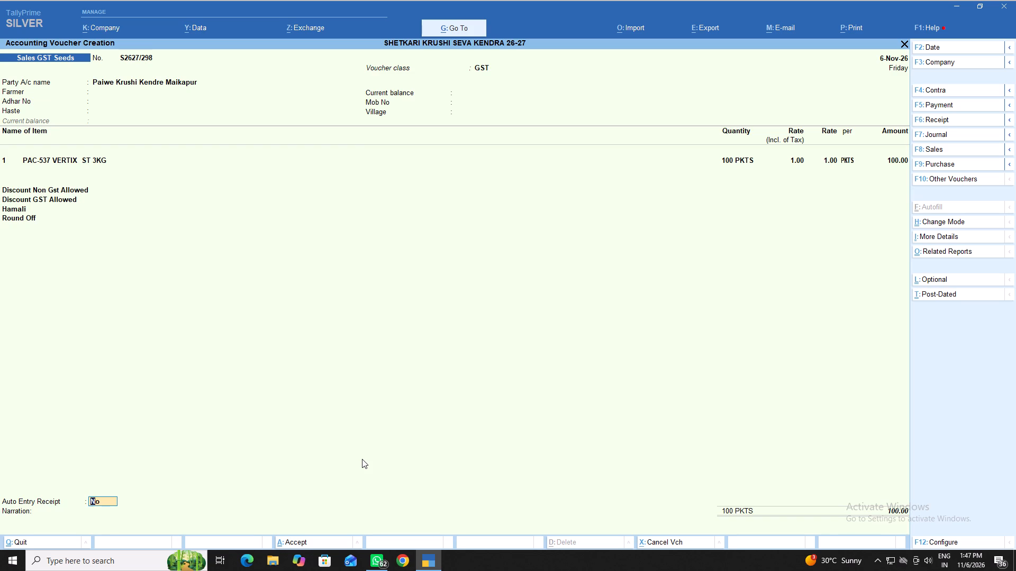
key(Return)
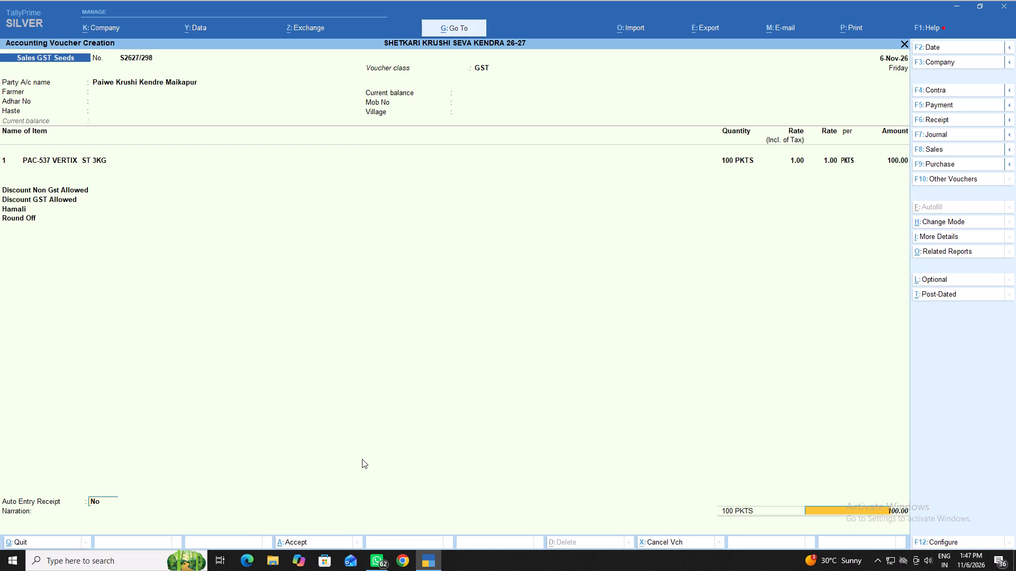
key(Return)
key(Return)
key(Return)
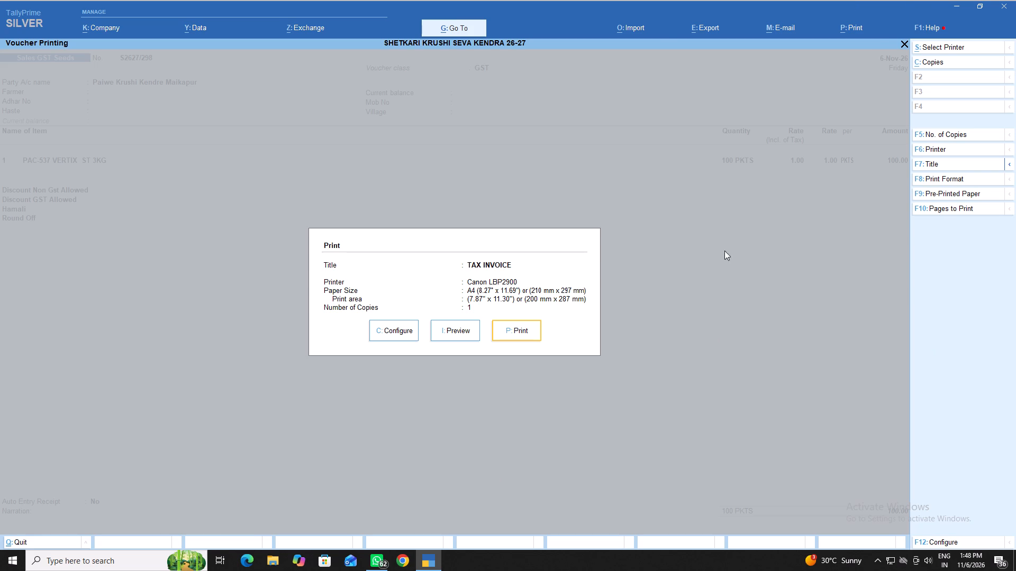
Set the number of copies to 2 with type of copy Not Applicable and print the tax invoice.
click(961, 132)
key(2)
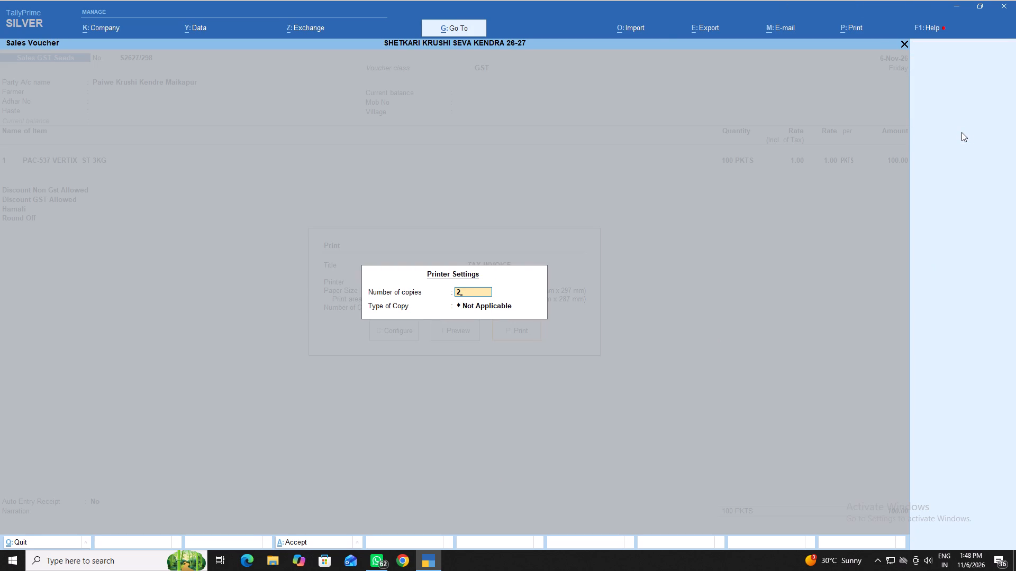
key(Return)
key(Return)
key(Return)
Finish printing the tax invoice with 2 copies, and leave the new Sales GST Seeds voucher unsaved.
key(Return)
key(Return)
key(Return)
key(Return)
key(Return)
key(Return)
key(Return)
key(Return)
key(Return)
key(Return)
key(Return)
key(Return)
key(Return)
key(Return)
key(Return)
key(Return)
key(Return)
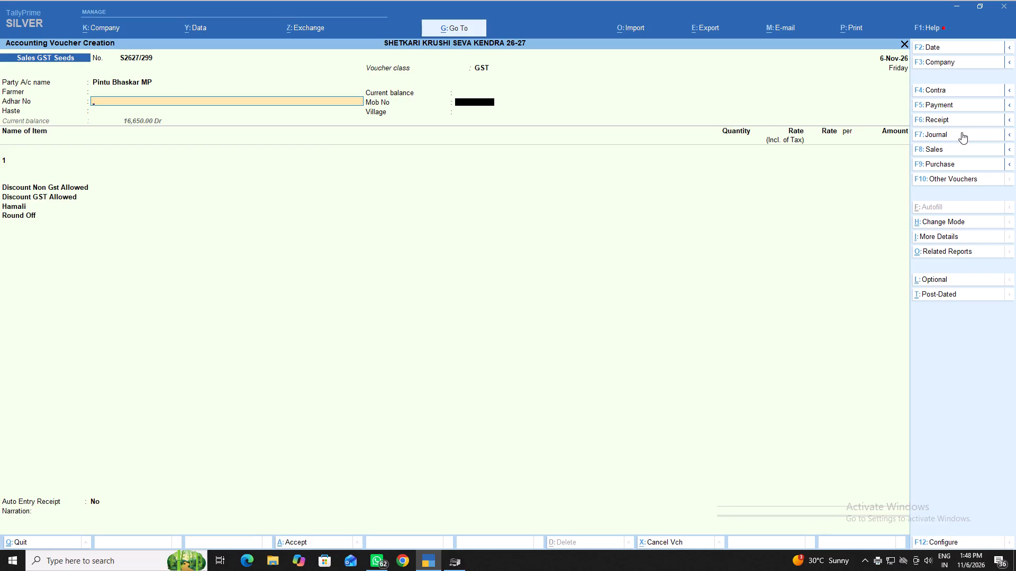
key(Escape)
key(Escape)
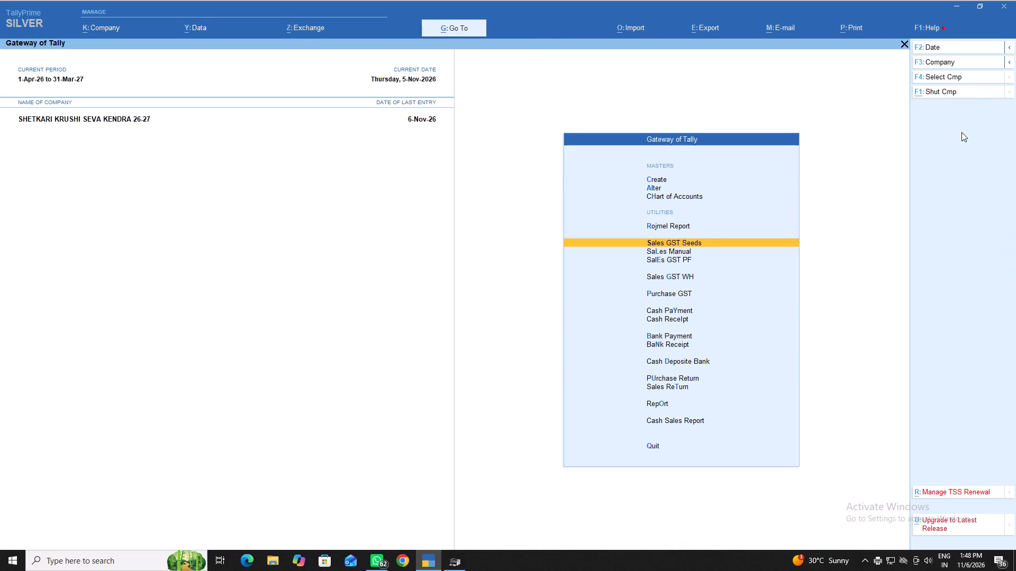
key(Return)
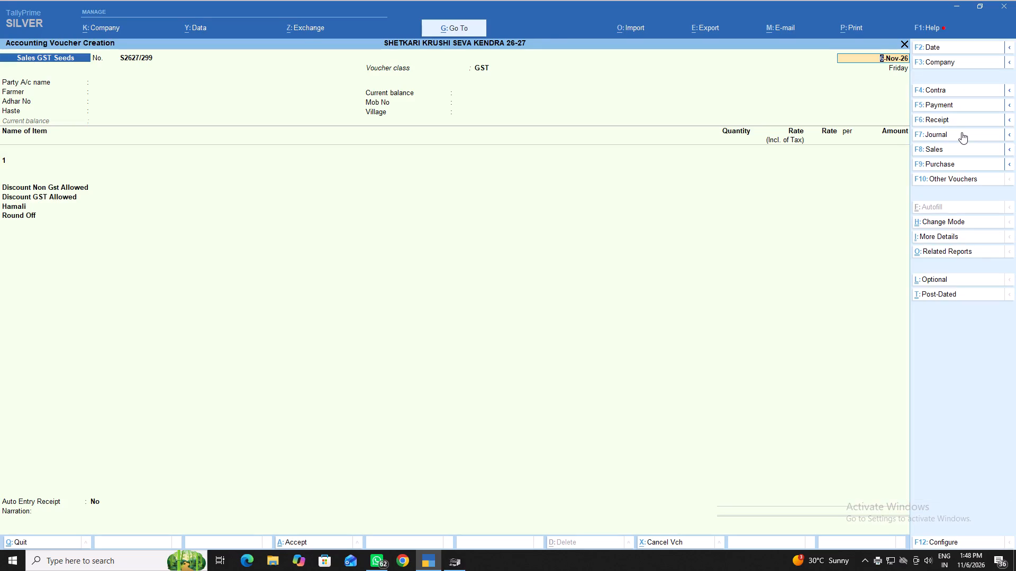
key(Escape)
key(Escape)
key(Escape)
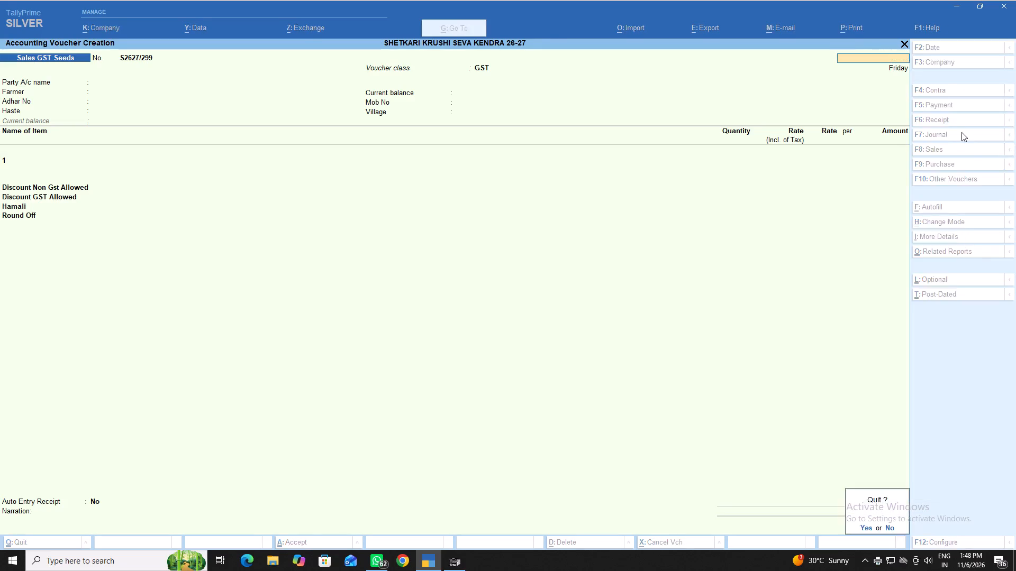
Open a new Sales GST PF voucher and keep its date as 6-Nov-26.
key(Down)
key(Down)
key(Return)
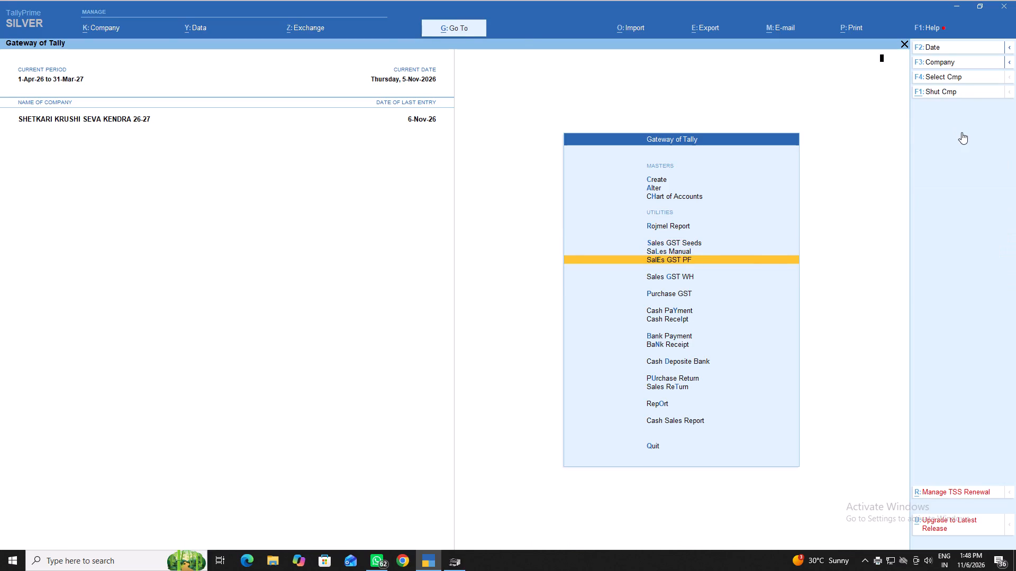
key(Return)
text(ga)
key(n)
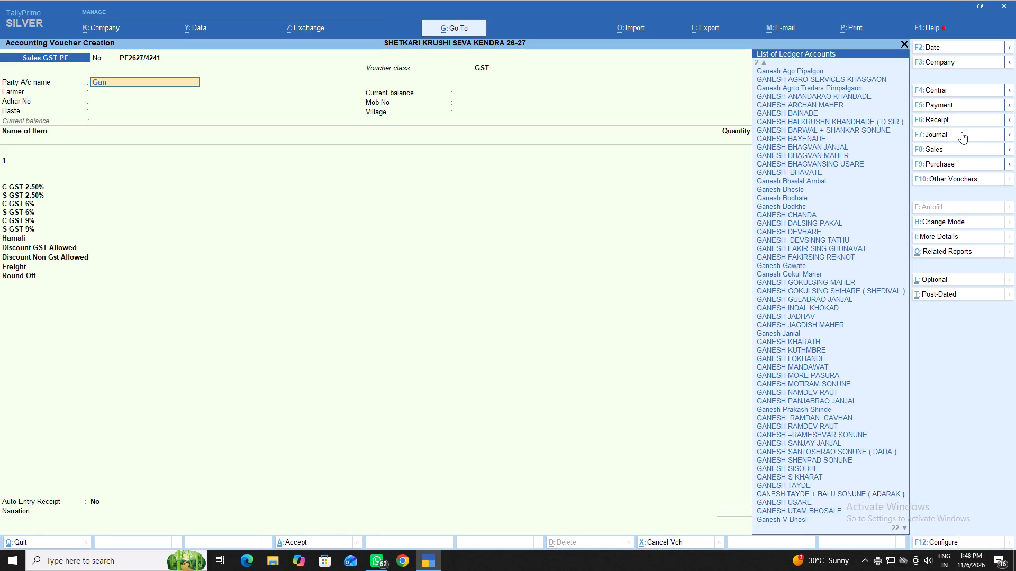
key(Down)
key(Down)
key(Down)
key(Down)
key(Down)
key(Down)
key(Down)
key(Down)
key(Down)
key(Down)
key(Down)
key(Down)
key(Down)
key(Down)
key(Down)
key(Down)
key(Down)
key(Down)
key(Down)
key(Down)
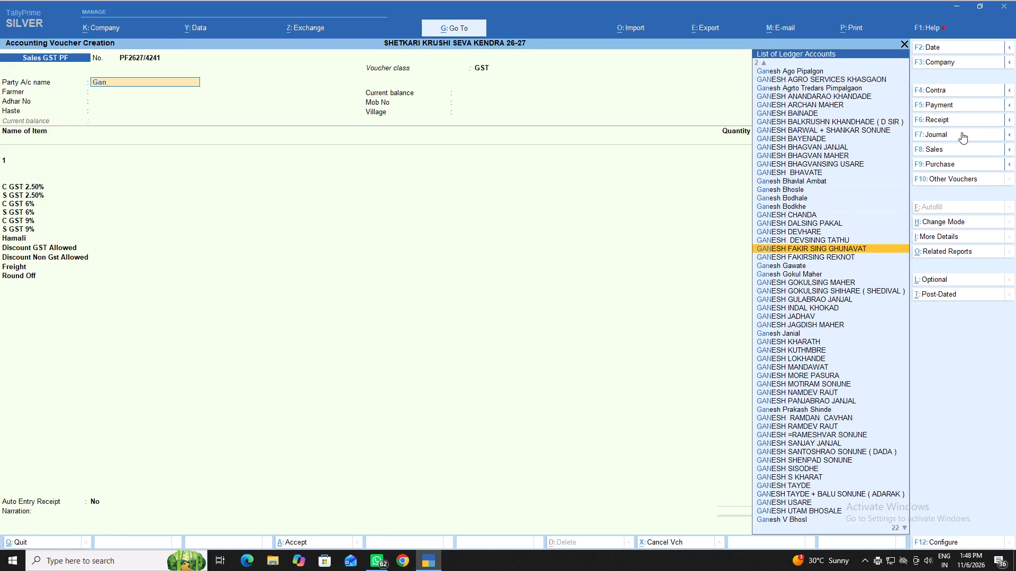
key(Return)
key(Return)
key(Return)
key(Return)
key(Return)
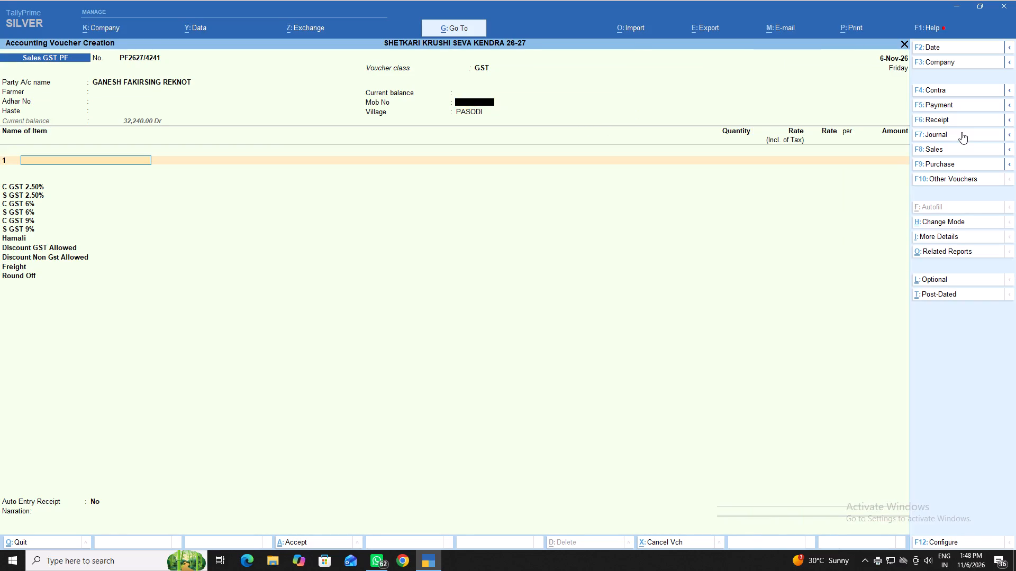
Choose MARSHAL 1 LTR as the first item of the voucher with batch 25KMA037.
key(m)
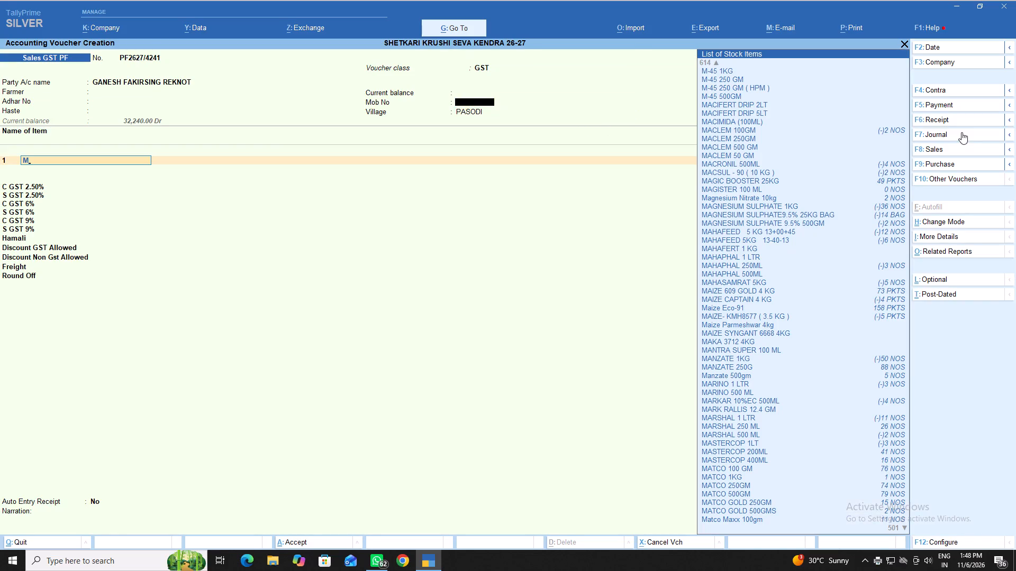
text(ar)
key(Down)
key(Down)
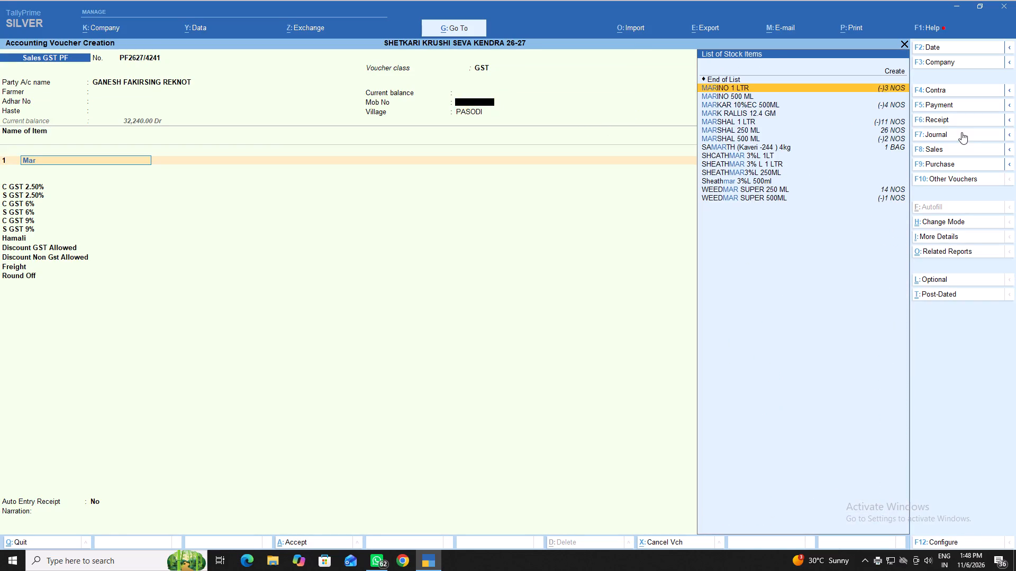
key(Down)
key(Down)
key(Down)
key(Down)
key(Up)
key(Return)
key(Return)
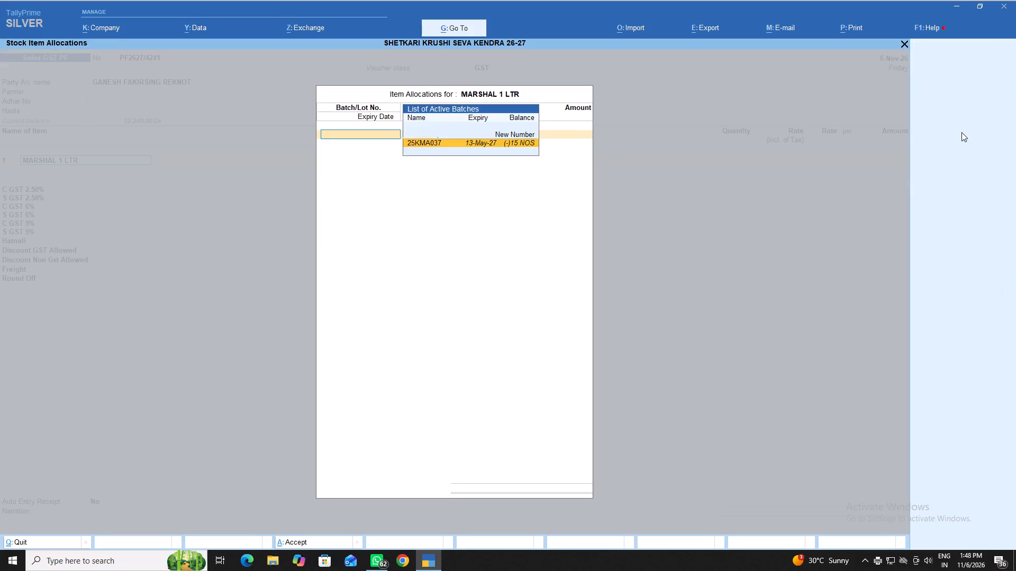
Allocate 1 NOS of MARSHAL 1 LTR at a tax-inclusive rate of 1,250.00 and complete its allocation.
key(1)
key(Return)
key(Return)
text(45)
key(BackSpace)
key(BackSpace)
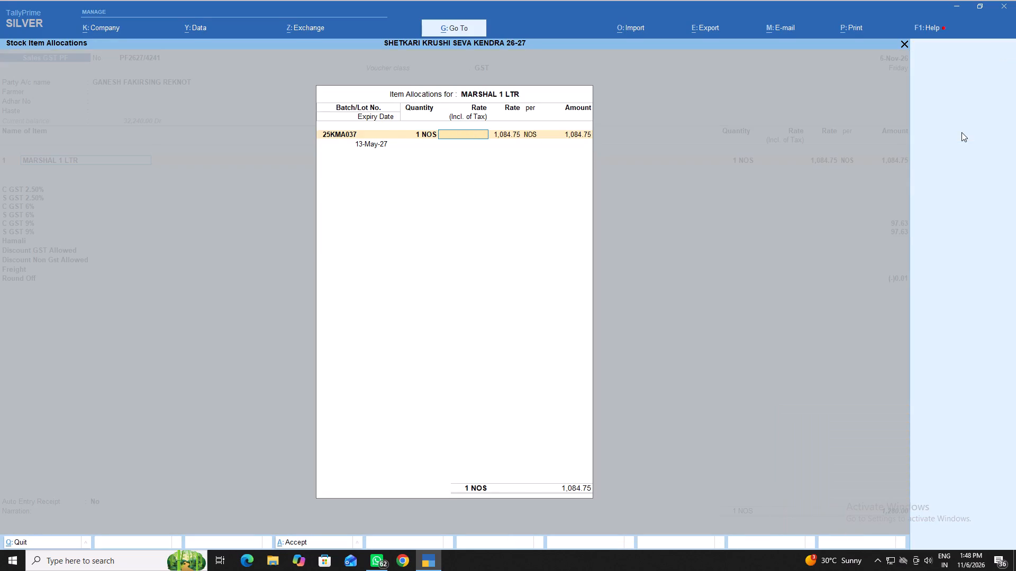
text(1250)
key(Return)
key(Return)
key(Return)
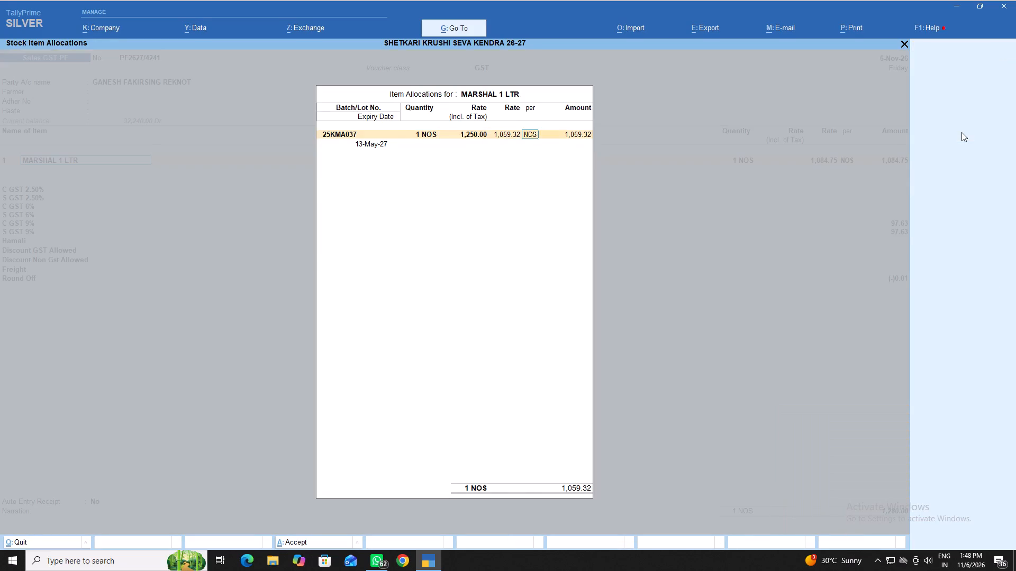
key(Return)
key(Return)
key(Return)
key(Return)
key(Return)
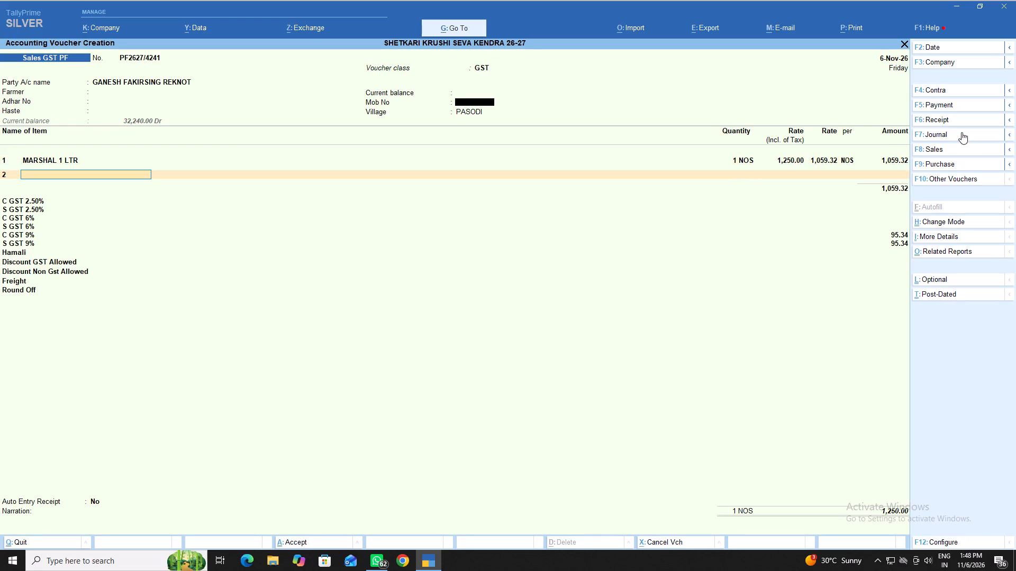
Add JUMBO 1 LT as the second item from batch Ge2026, 1 PKTS at a tax-inclusive rate of 450.00.
text(ju)
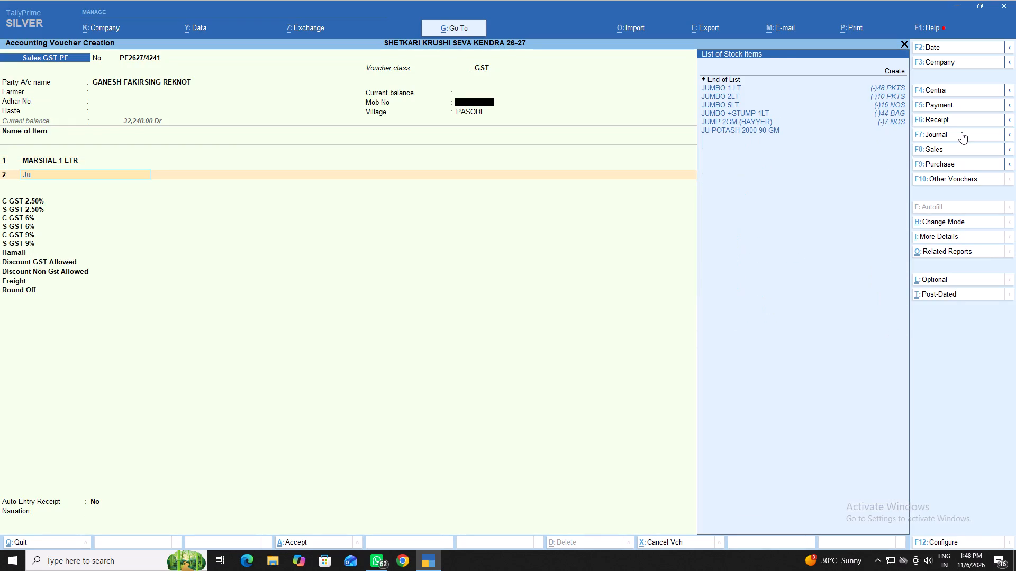
key(Down)
key(Return)
key(Return)
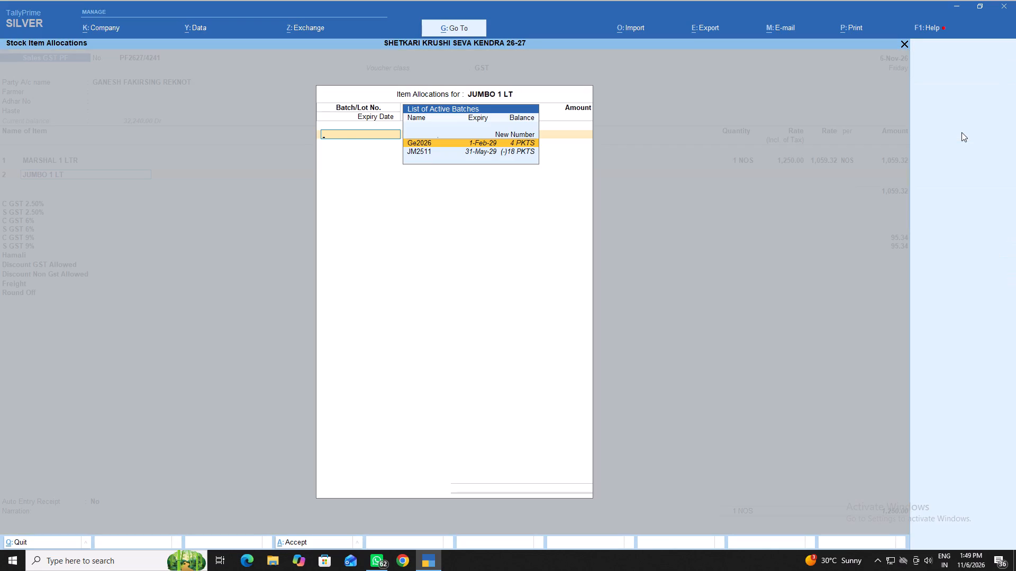
key(1)
key(Return)
text(450)
key(Return)
key(Return)
key(Return)
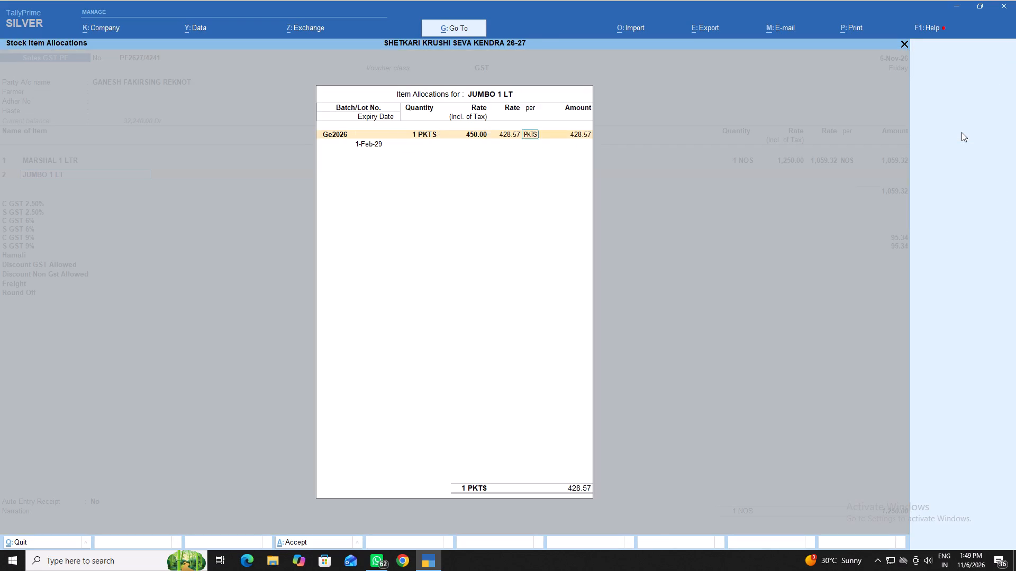
key(Return)
key(Return)
key(Return)
key(Return)
key(Return)
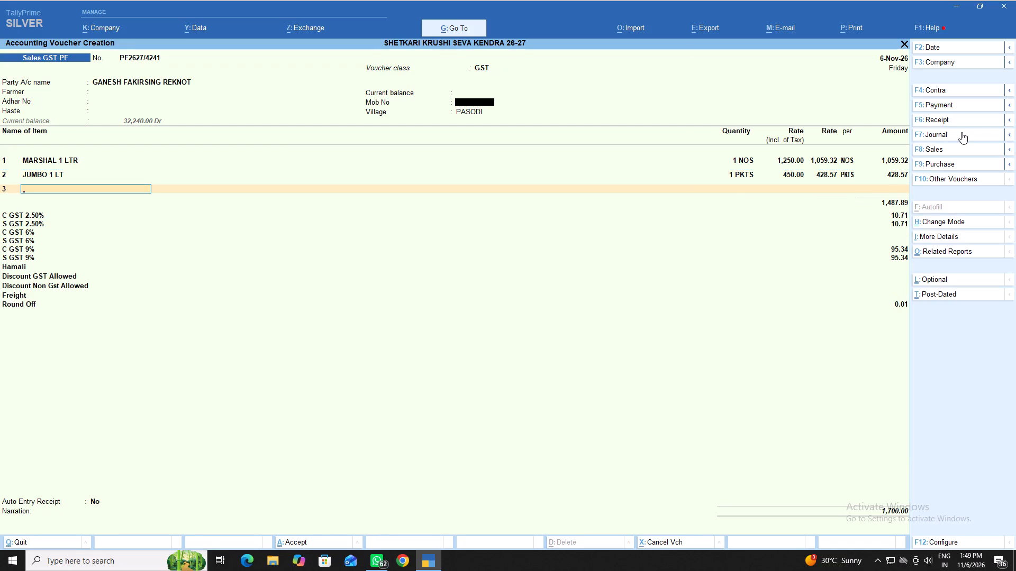
Choose PASAM 250 ML as the third item of the voucher with batch SAPM-060726.
text(pam)
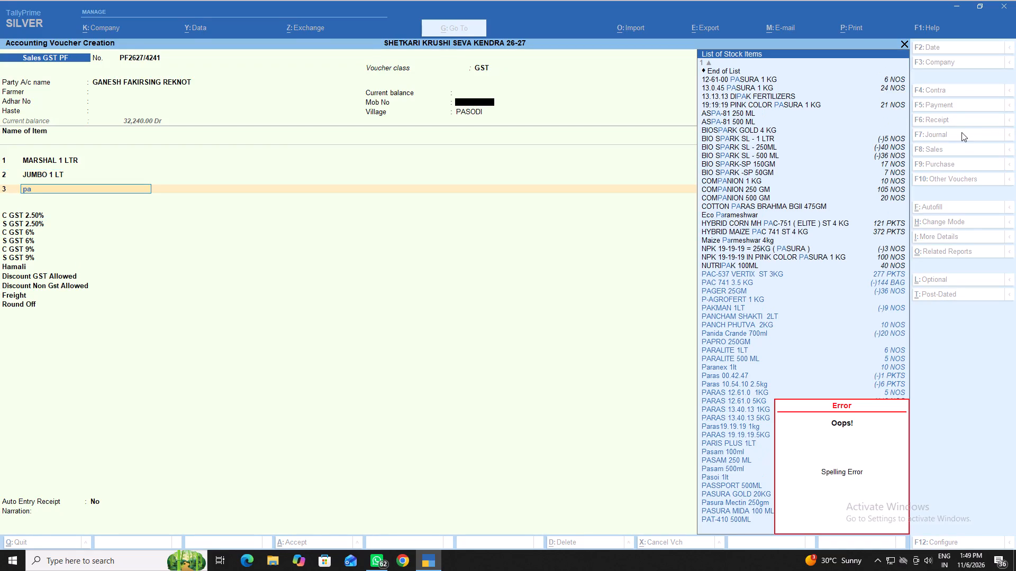
key(Down)
key(Down)
key(Down)
key(Down)
key(Down)
key(Down)
key(Down)
key(Down)
key(Down)
key(Down)
key(Down)
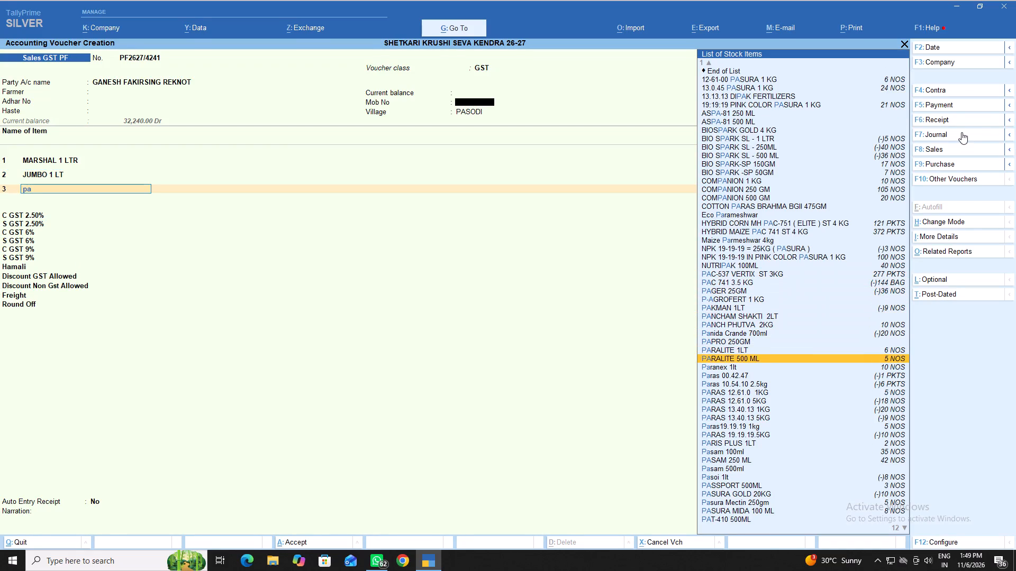
key(Down)
key(Down)
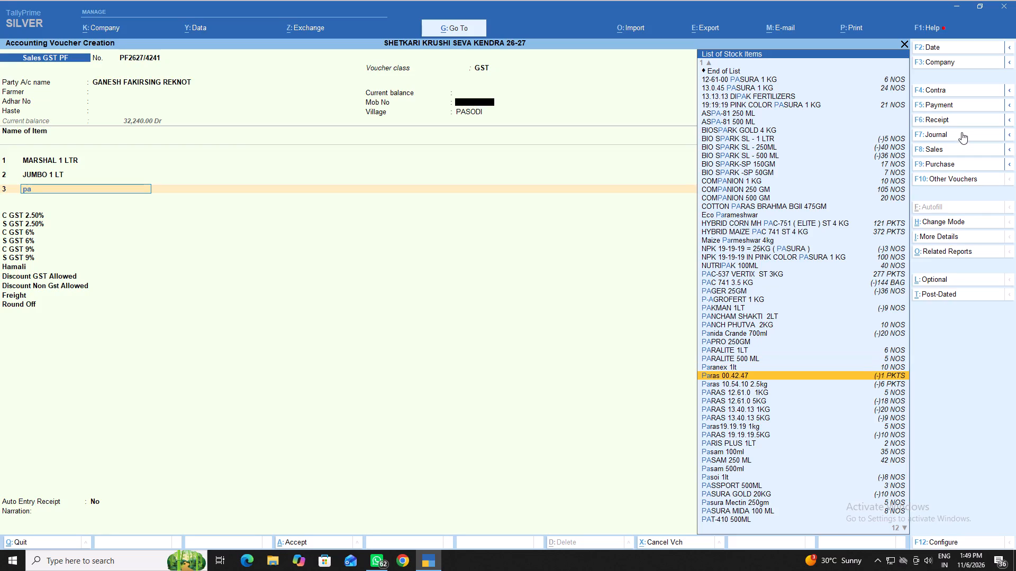
key(Down)
key(Down)
key(Up)
key(Up)
key(Up)
key(Up)
key(Up)
key(Up)
key(Up)
key(Up)
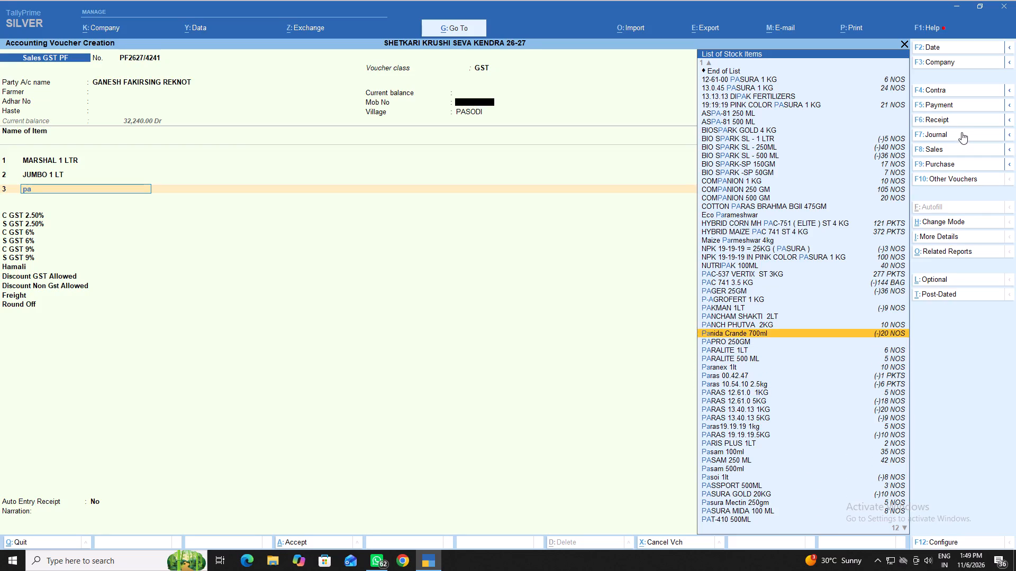
key(Up)
key(Up)
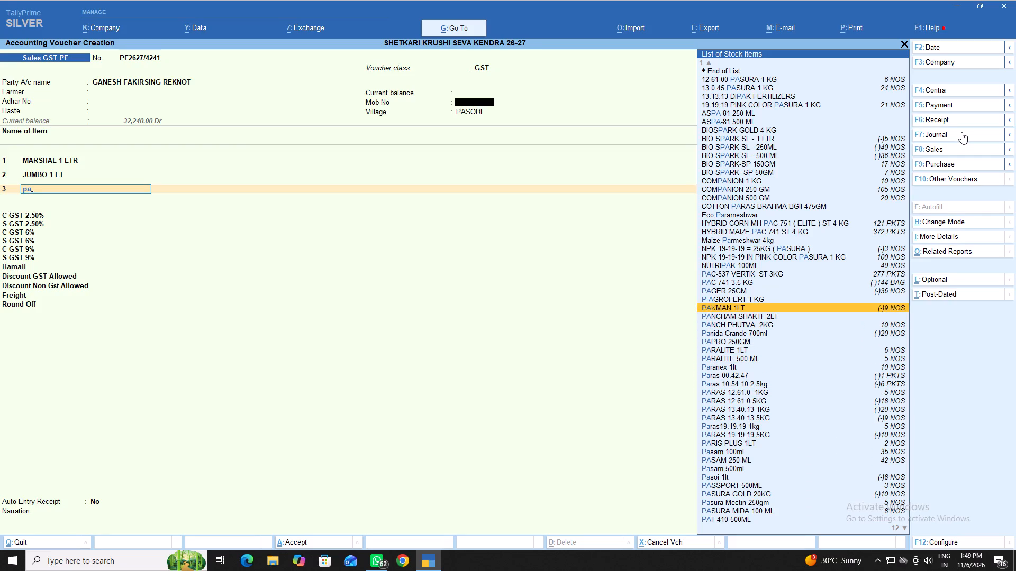
key(Down)
key(Down)
key(Down)
key(Down)
key(Down)
key(Down)
key(Down)
key(Down)
key(Down)
key(Down)
key(Down)
key(Down)
key(Down)
key(Down)
key(Down)
key(Down)
key(Down)
key(Down)
key(Down)
key(Down)
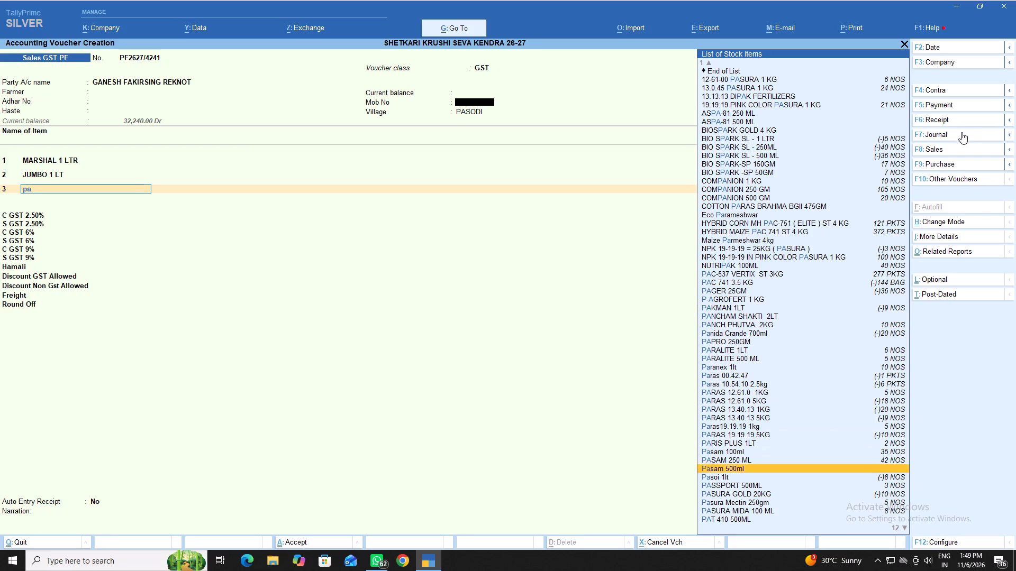
key(Up)
key(Up)
key(Return)
key(Down)
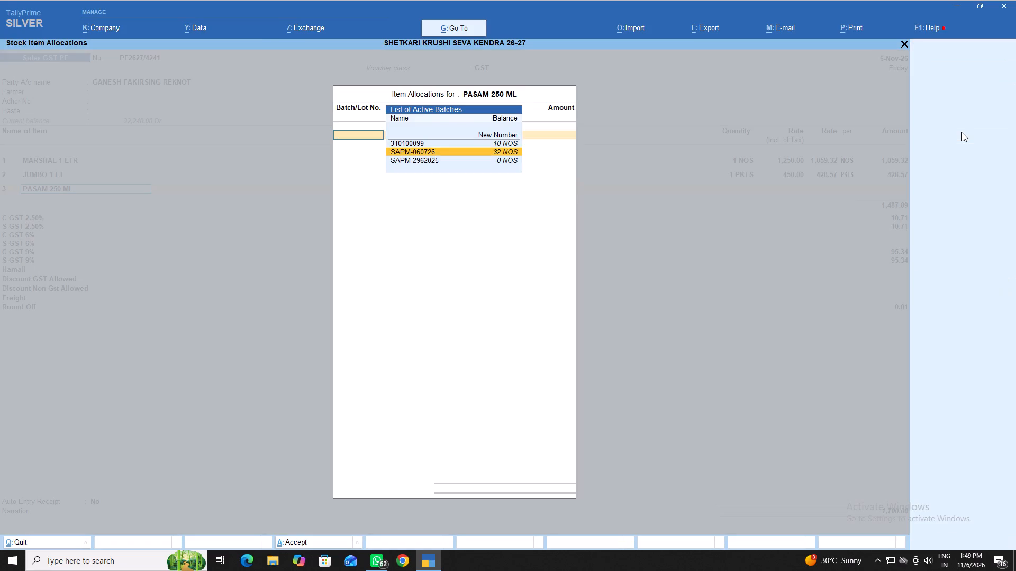
key(Return)
Allocate 1 NOS of PASAM 250 ML at a tax-inclusive rate of 750 and complete its allocation.
key(1)
key(Return)
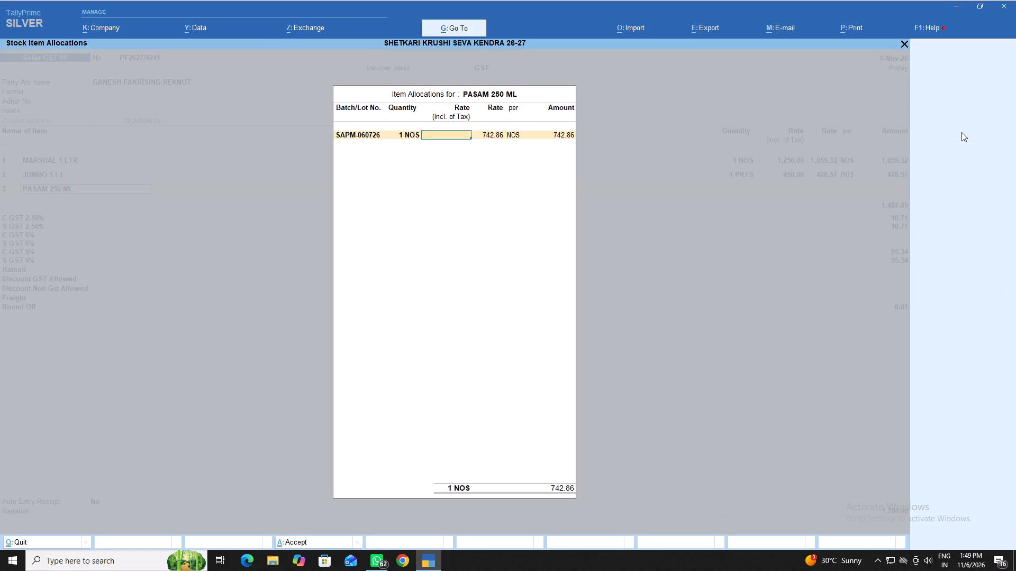
text(750)
key(Return)
key(Return)
key(Return)
key(Return)
key(Return)
Finish the item list with the default tax, discount and round-off lines, and save and print the Sales GST PF voucher.
key(Return)
key(Return)
key(Return)
key(Return)
key(Return)
key(Return)
key(Return)
key(Return)
key(Return)
key(Return)
key(Return)
key(Return)
key(Return)
key(Return)
key(Return)
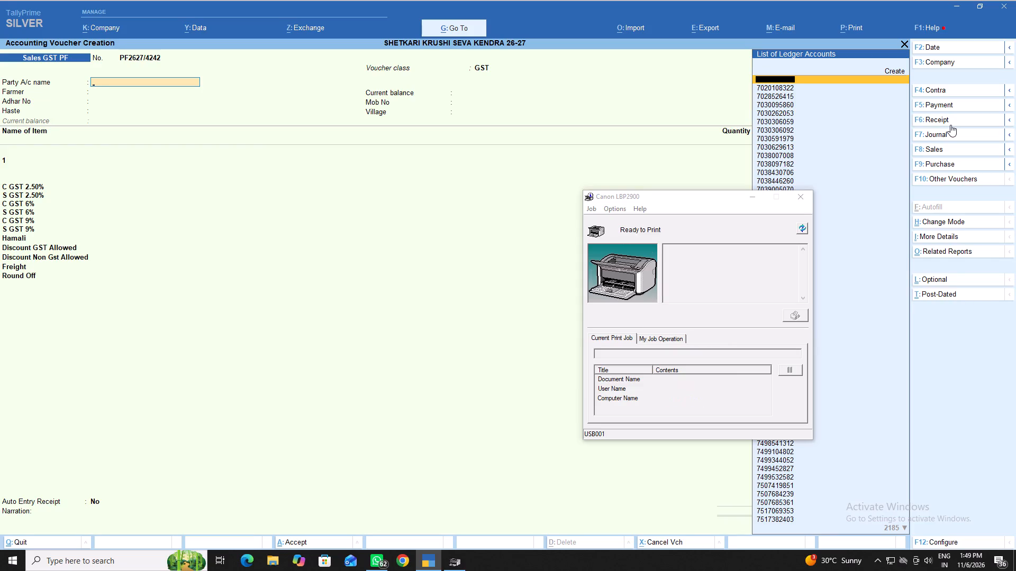
Leave the blank Sales GST PF voucher and open a new Sales GST Seeds voucher from the Gateway of Tally.
key(Escape)
key(Escape)
key(Escape)
key(Escape)
key(Down)
key(Down)
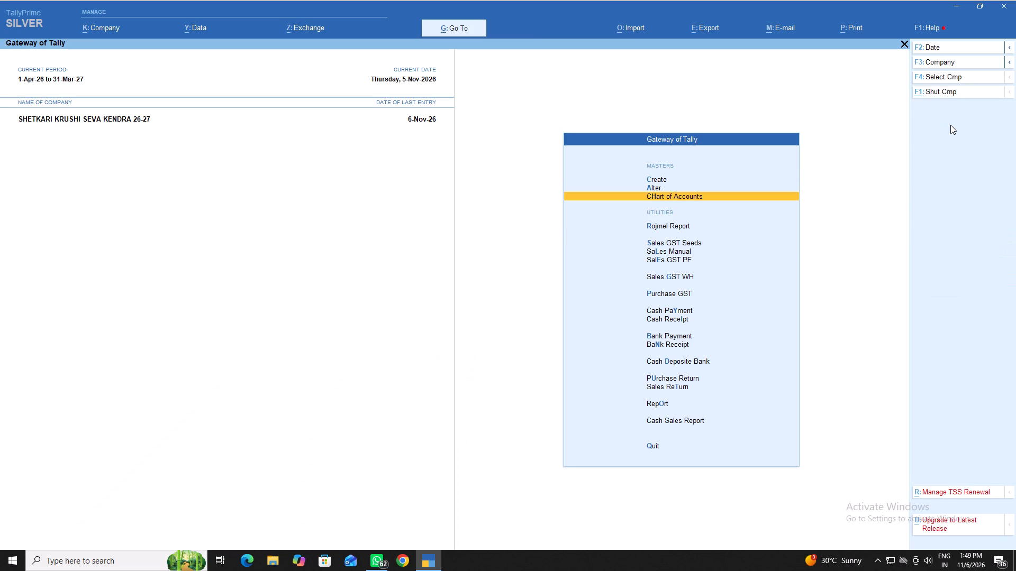
key(Down)
key(Down)
key(Down)
key(Up)
key(Return)
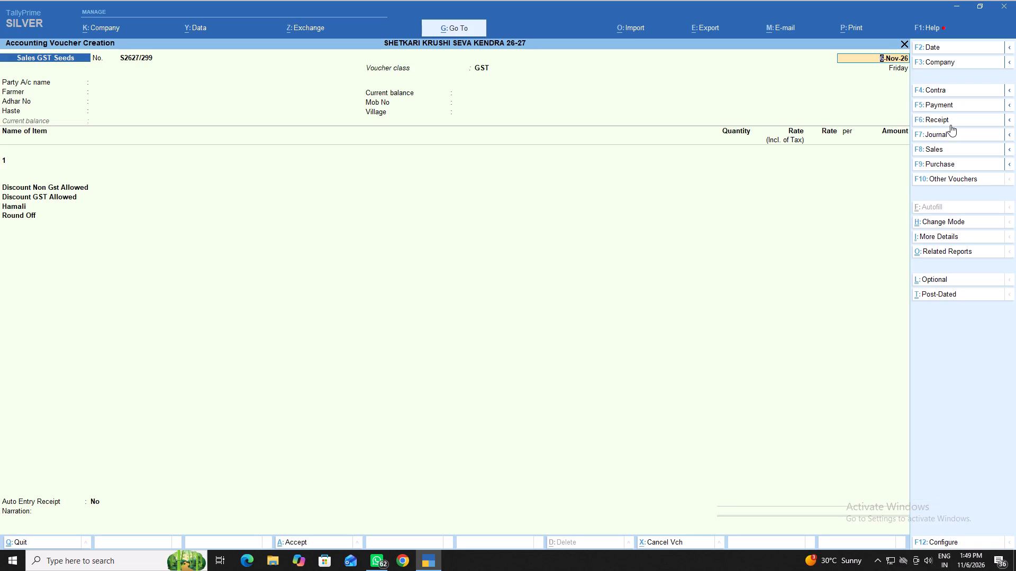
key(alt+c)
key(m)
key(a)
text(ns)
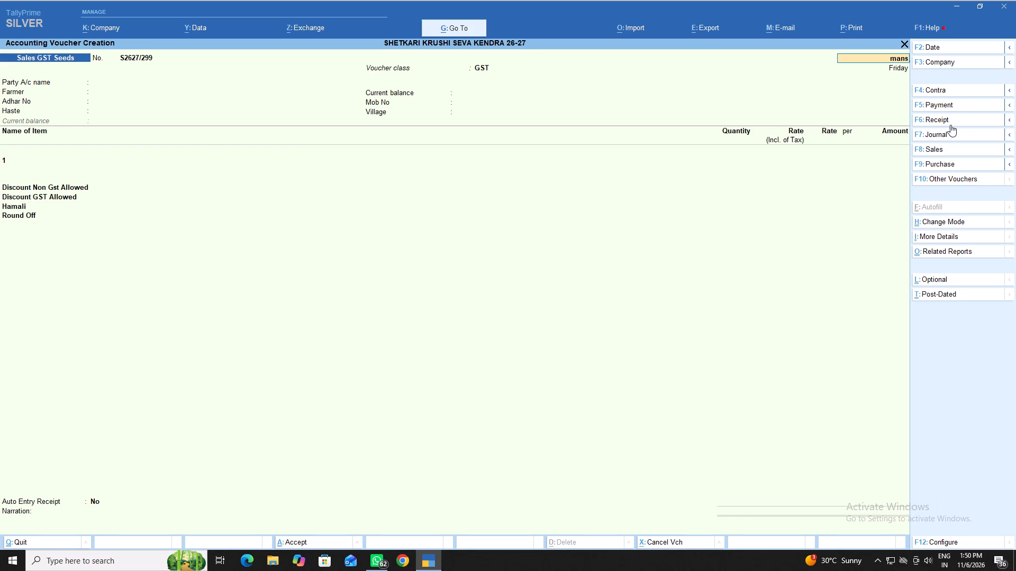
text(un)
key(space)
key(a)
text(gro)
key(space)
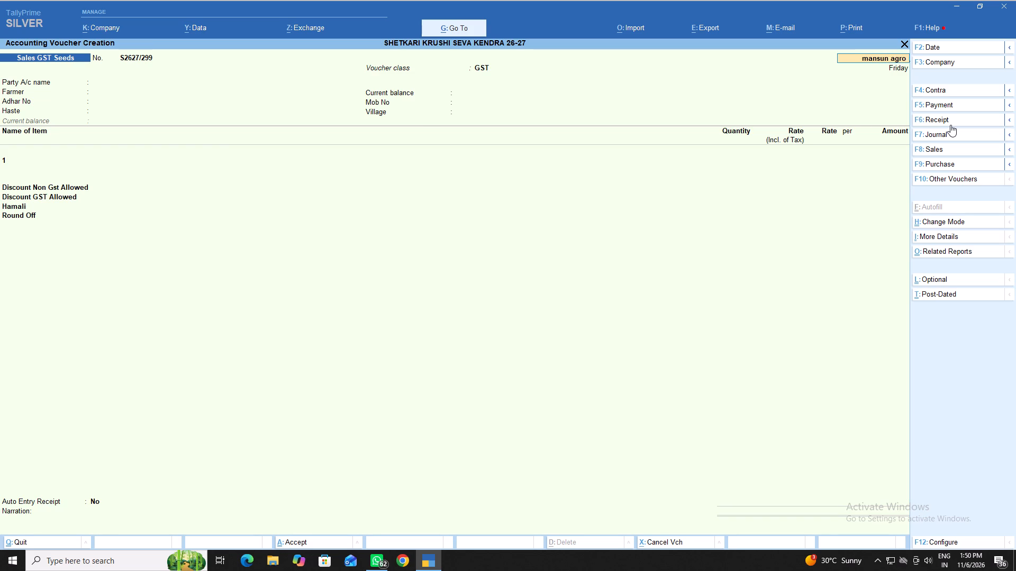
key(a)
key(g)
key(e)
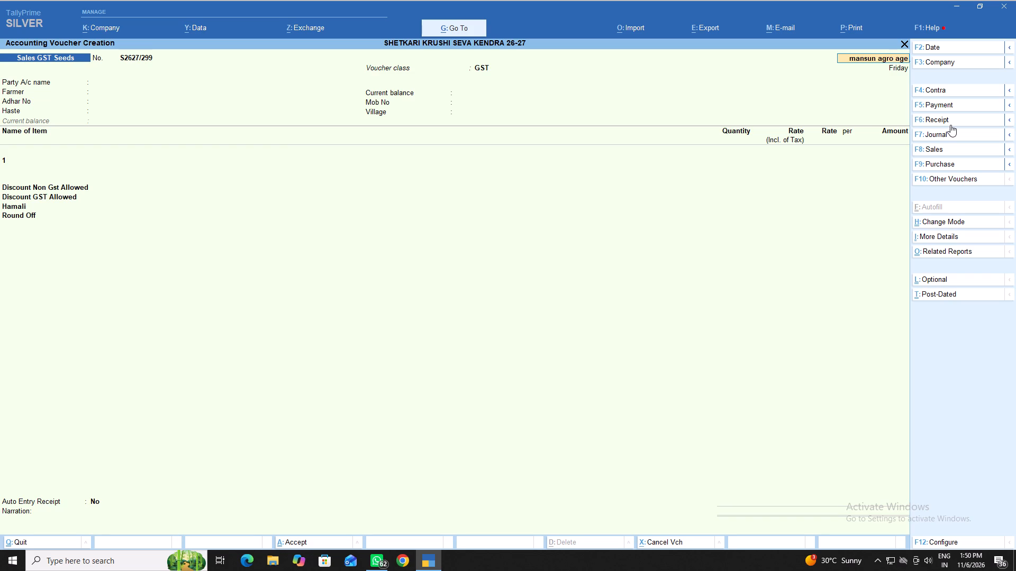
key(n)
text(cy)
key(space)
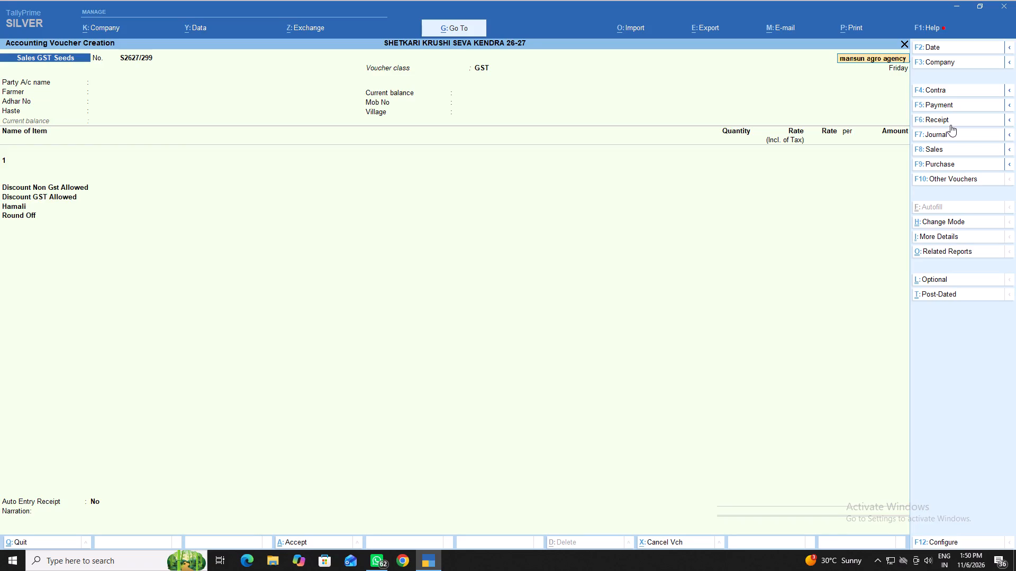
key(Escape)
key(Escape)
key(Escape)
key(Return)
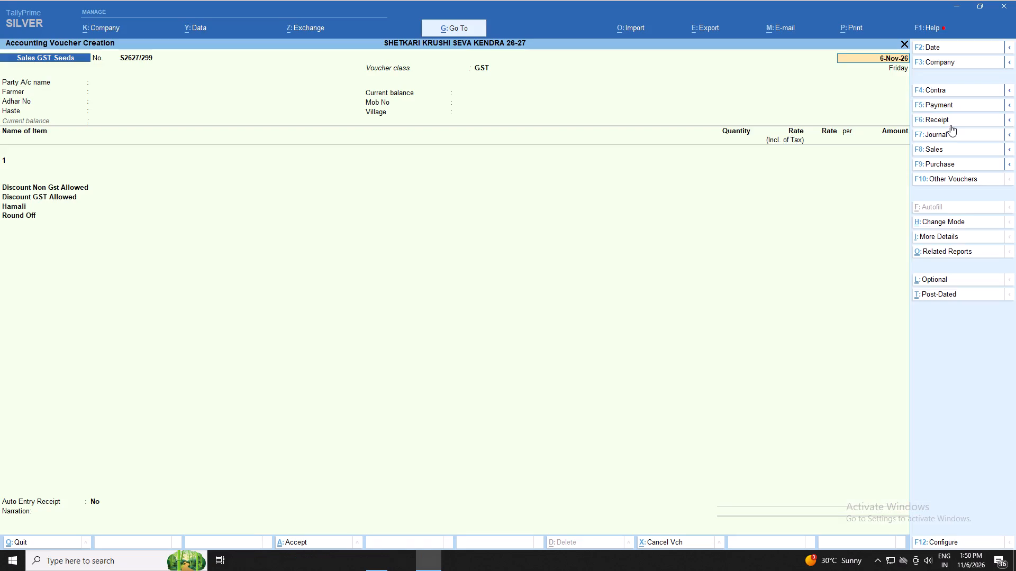
Keep the voucher date and start a new party ledger named Mansun Agro Agency Muktainagar.
key(Return)
key(alt+c)
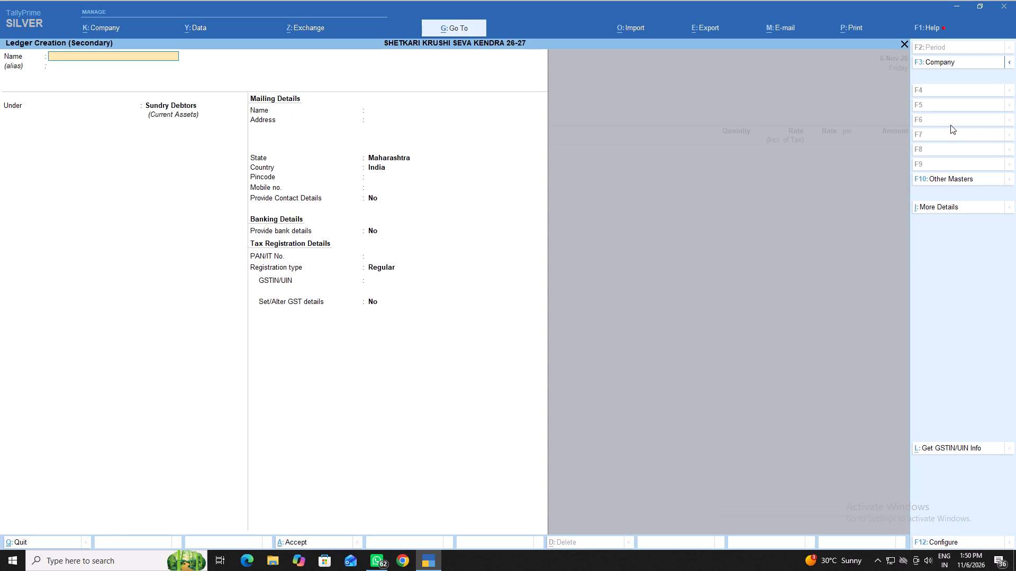
key(m)
key(a)
key(n)
key(s)
text(un)
key(space)
key(a)
text(gro)
key(space)
key(a)
key(g)
key(e)
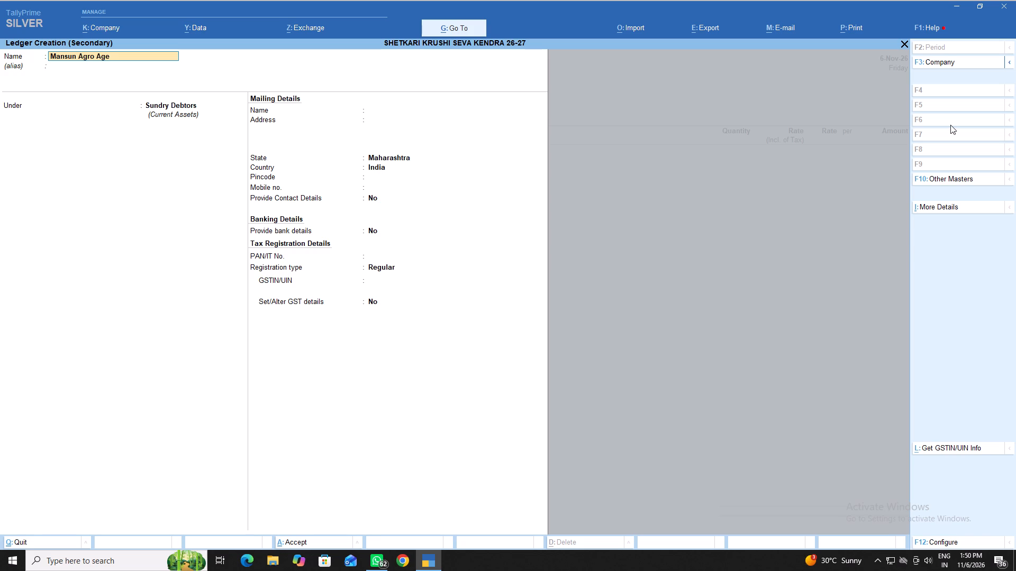
key(n)
text(cy)
key(space)
text(mu)
text(kt)
text(ai)
text(na)
key(g)
text(ar)
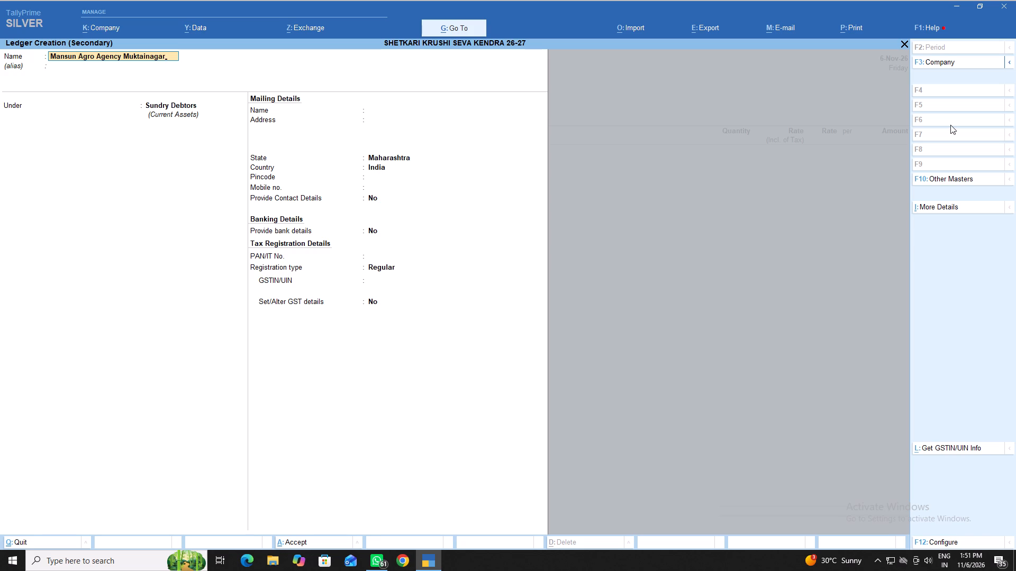
Keep the new ledger under Sundry Debtors with default mailing and tax details, and save it as the voucher's party.
key(Return)
key(Return)
key(Return)
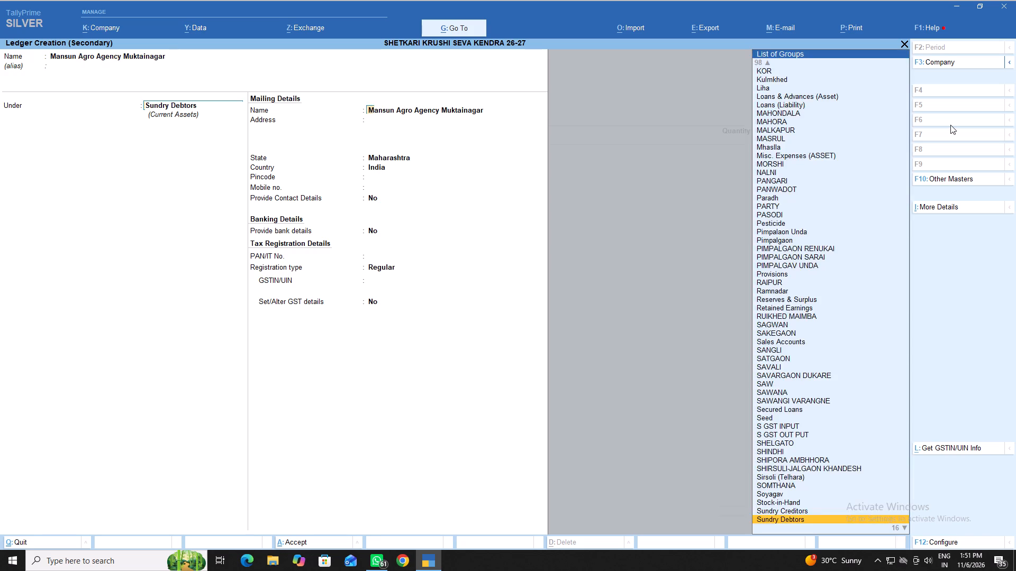
key(Return)
key(Return)
key(Return)
key(Return)
key(Return)
key(Return)
key(Return)
key(Return)
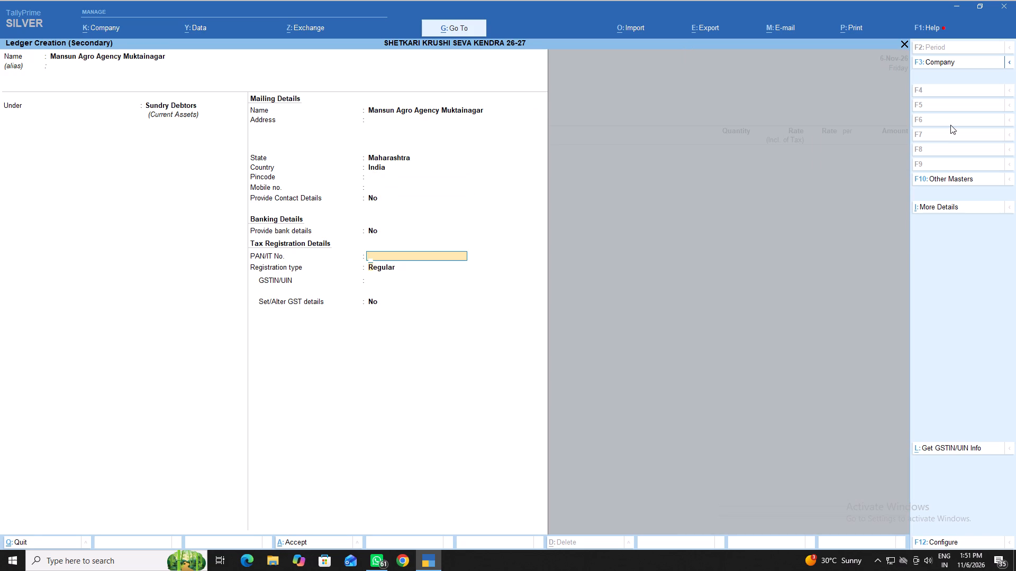
key(Down)
key(Return)
key(Return)
key(Return)
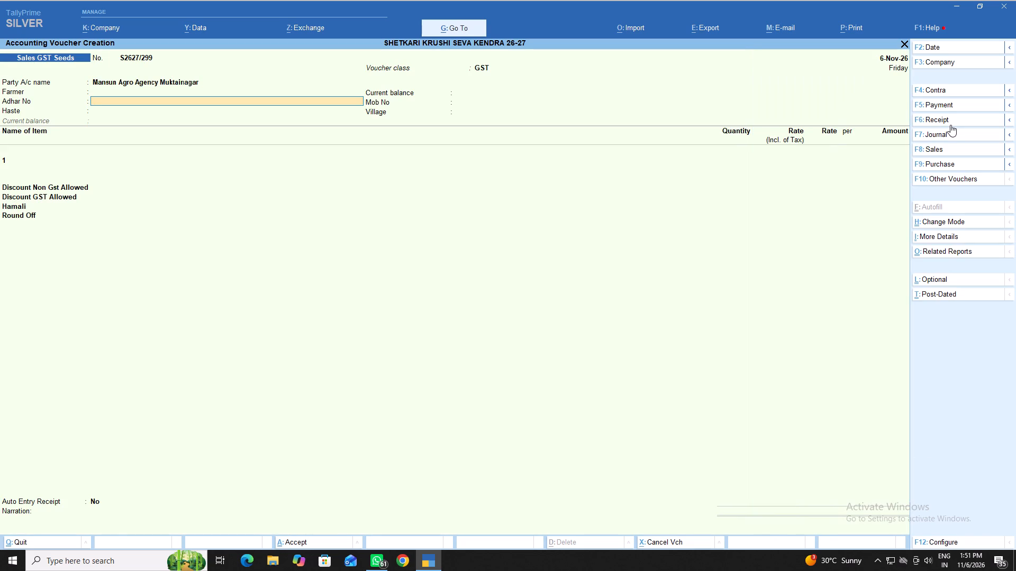
Leave the Adhar, Haste, mobile and village details blank and proceed to the first item line.
key(Return)
key(Return)
key(Return)
key(Return)
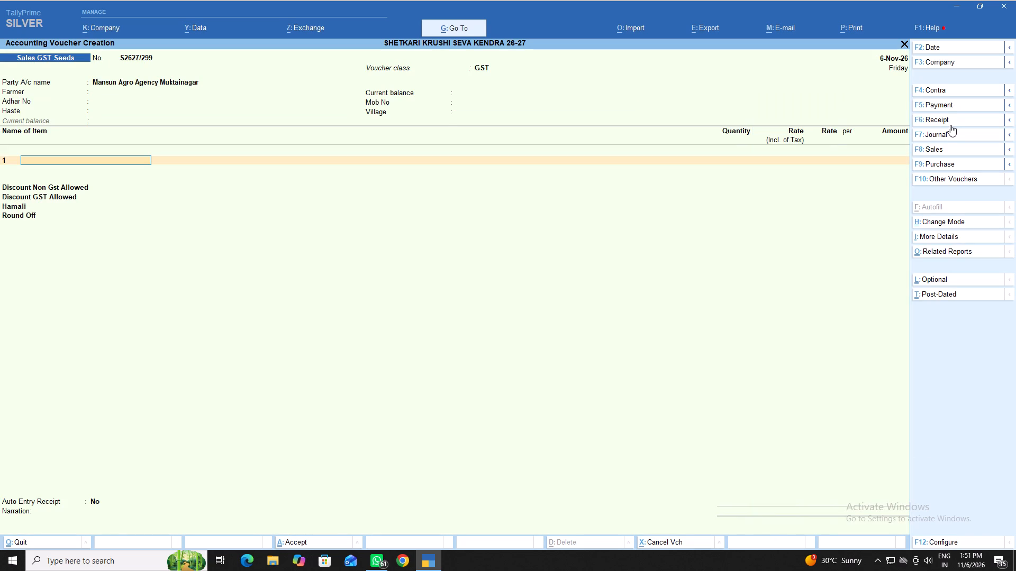
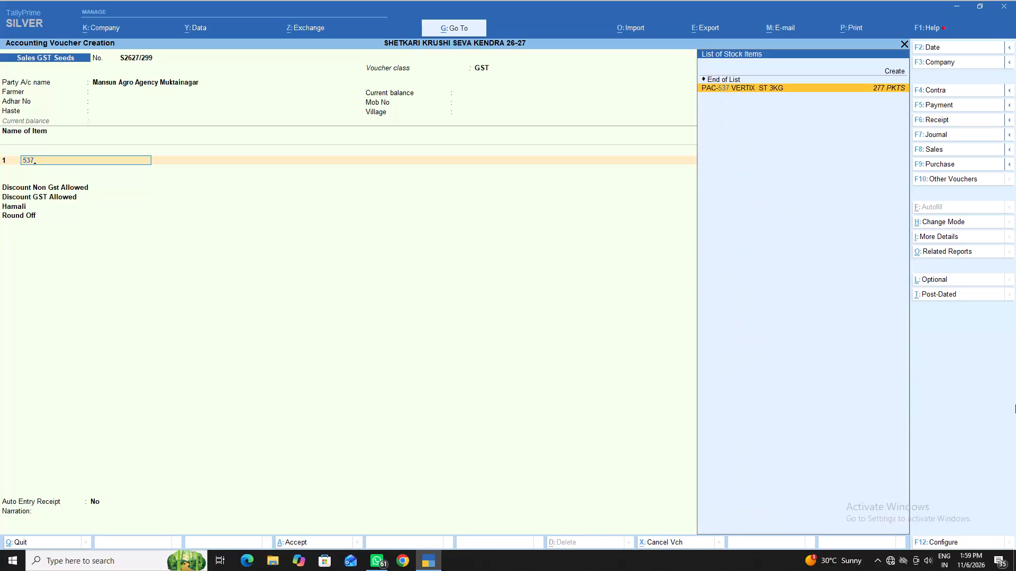
Add the item PAC-537 VERTIX ST 3KG from batch 06nsi0020, with 96 PKTS at a tax-inclusive rate of 1.00.
key(Return)
key(Return)
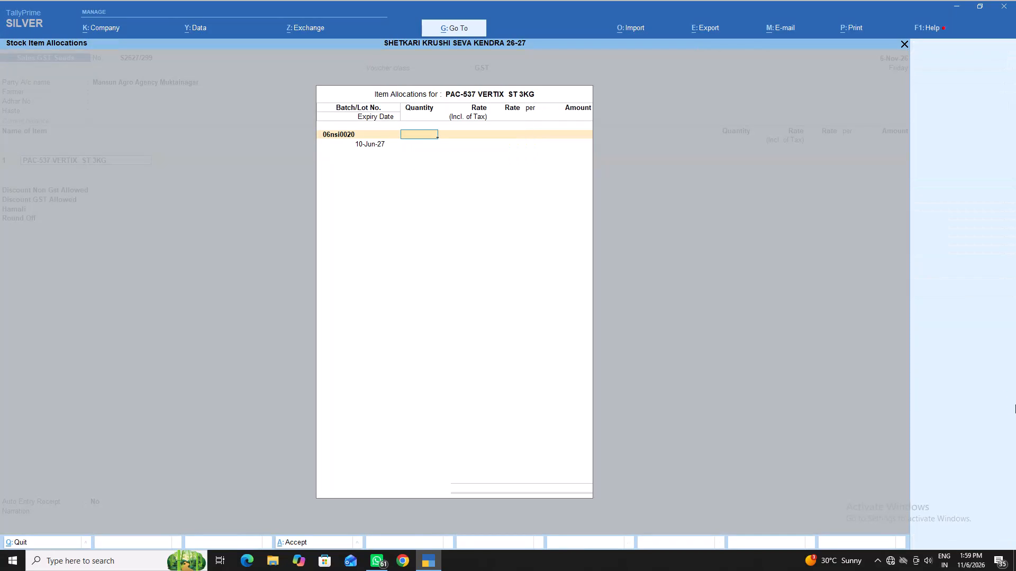
text(96)
key(Return)
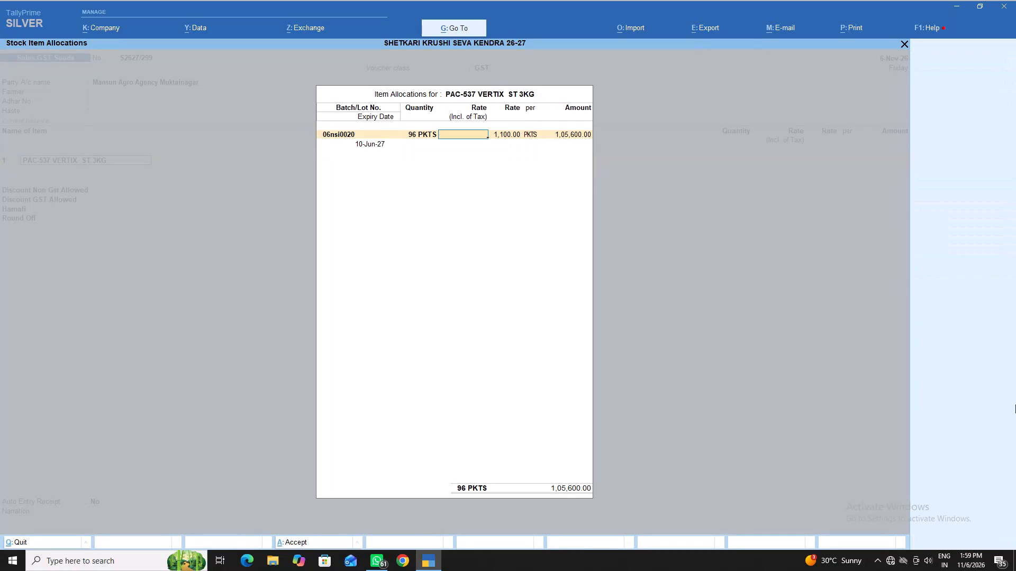
key(1)
key(Return)
key(Return)
key(Return)
key(Return)
key(Return)
key(Return)
key(Return)
key(Return)
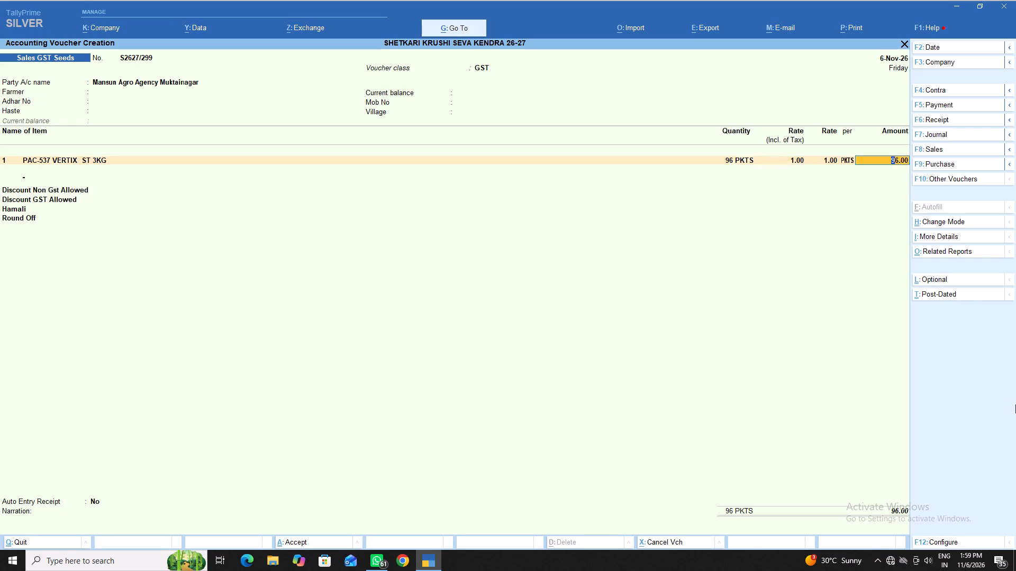
key(Return)
Leave the discount, Hamali, Round Off and narration entries blank, keep Auto Entry Receipt at No, and save the voucher.
key(Return)
key(Return)
key(Return)
key(Return)
key(Return)
key(Return)
key(Return)
key(Return)
key(Return)
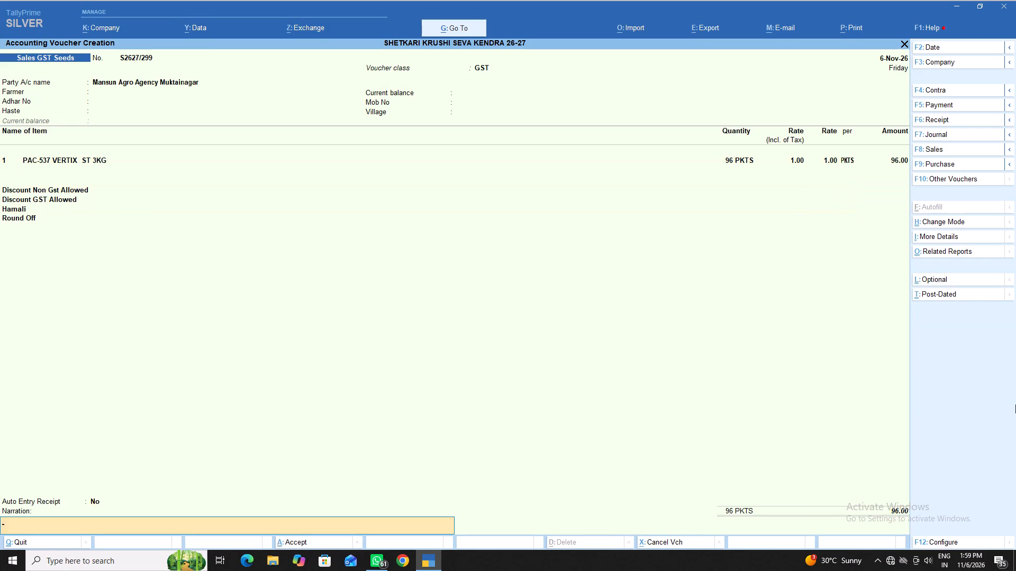
key(Return)
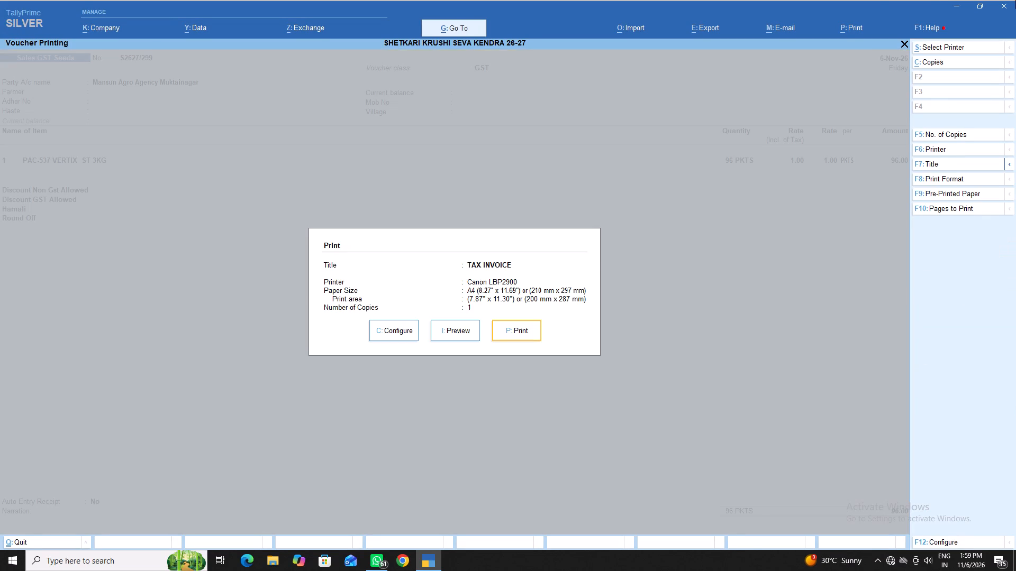
Set the number of copies to 2 and print the voucher's tax invoice.
click(941, 131)
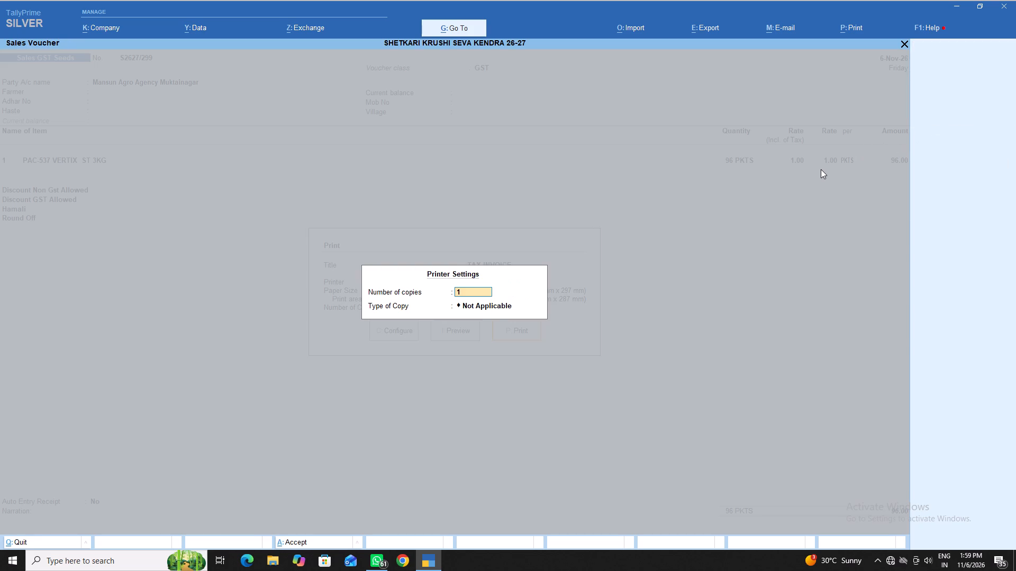
key(2)
key(Return)
key(Return)
key(Return)
key(Return)
key(Return)
key(Return)
key(Return)
key(Return)
key(Return)
key(Return)
key(Return)
key(Return)
key(Return)
key(Return)
key(Return)
key(Return)
key(Return)
key(Return)
key(Return)
key(Return)
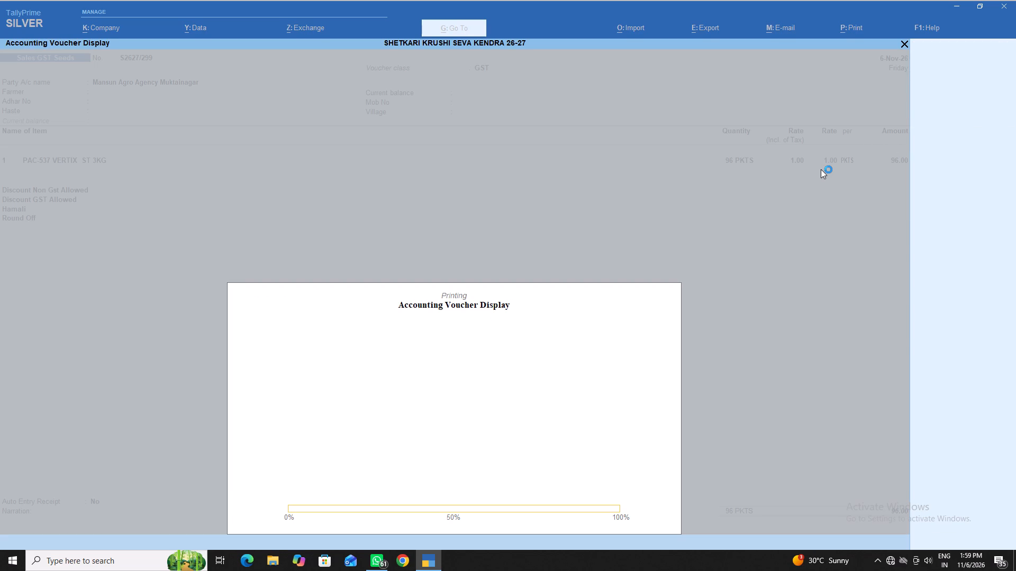
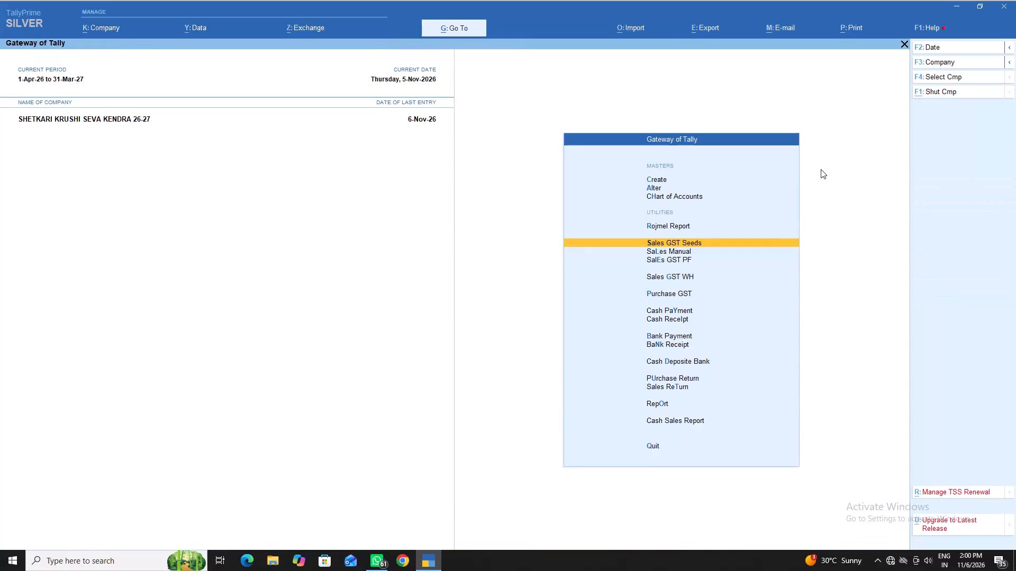
Open the ledger statement report for the party Mansun Agro Agency Muktainagar to view its vouchers.
key(Escape)
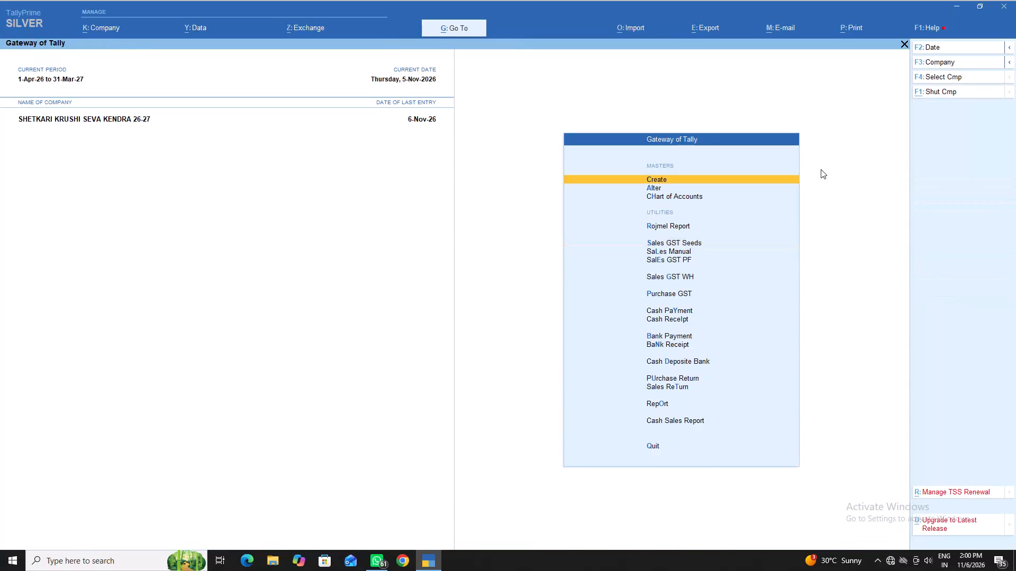
key(Down)
key(Down)
key(Down)
key(Down)
key(Down)
key(Down)
key(Down)
key(Down)
key(Down)
key(Down)
key(Down)
key(Down)
key(Down)
key(Down)
key(Down)
key(Down)
key(Return)
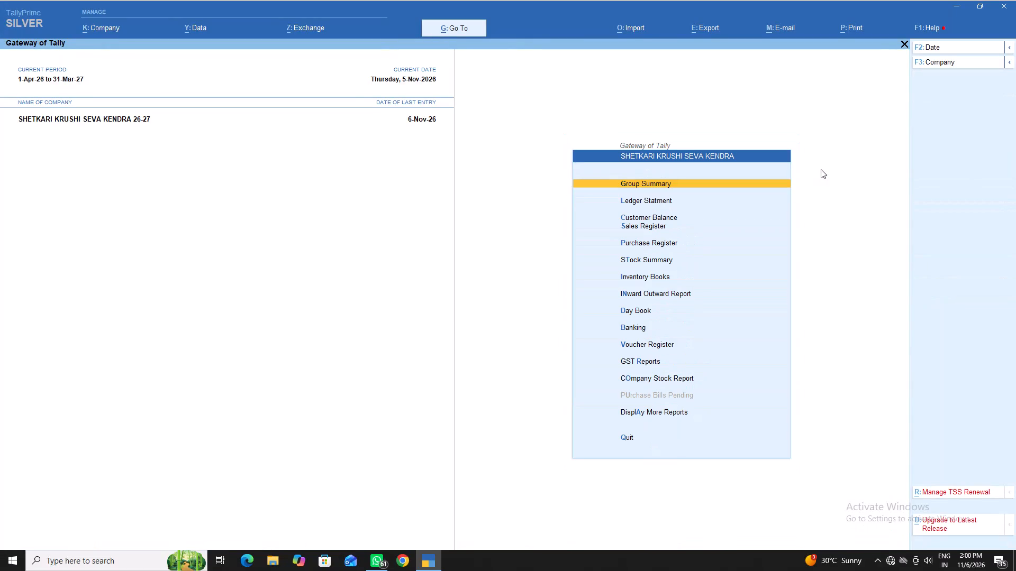
key(Down)
key(Return)
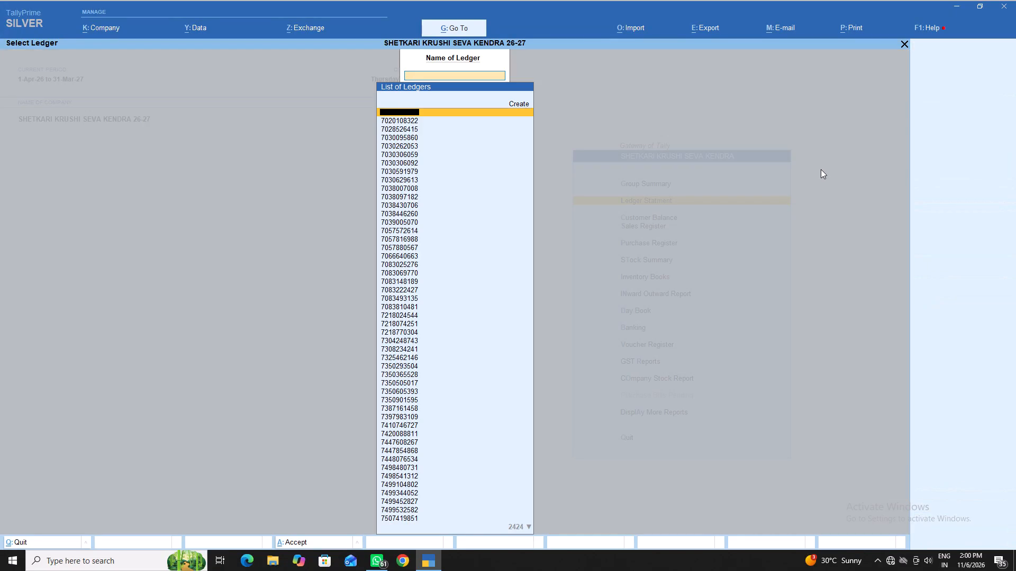
key(m)
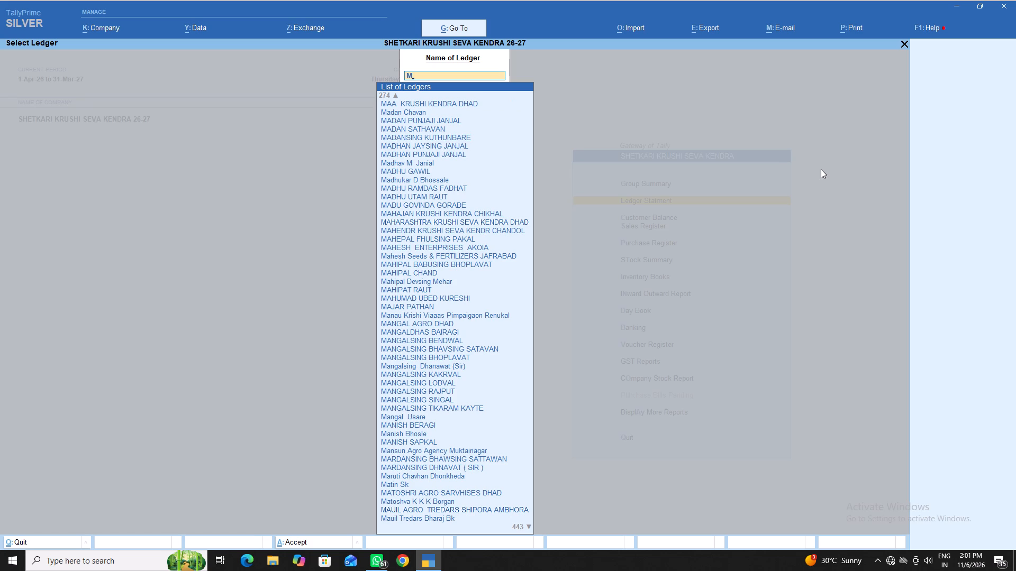
key(a)
text(nsun)
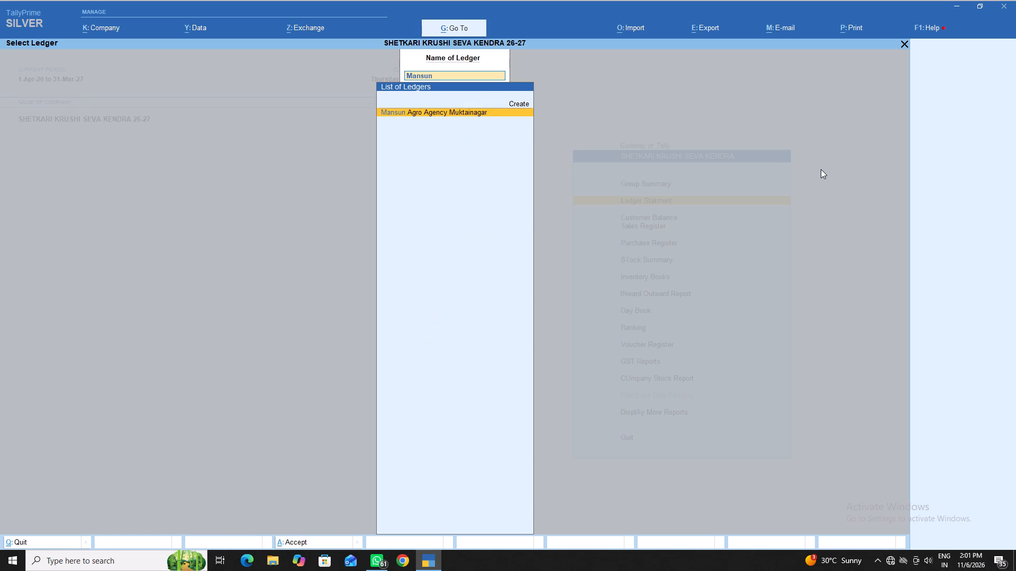
key(Return)
key(Return)
key(Return)
key(Return)
key(Return)
key(Return)
key(Return)
key(Return)
key(Return)
key(Return)
key(Return)
key(Return)
key(Return)
key(Return)
key(Return)
key(Return)
key(Return)
key(Return)
key(Return)
key(Return)
key(Return)
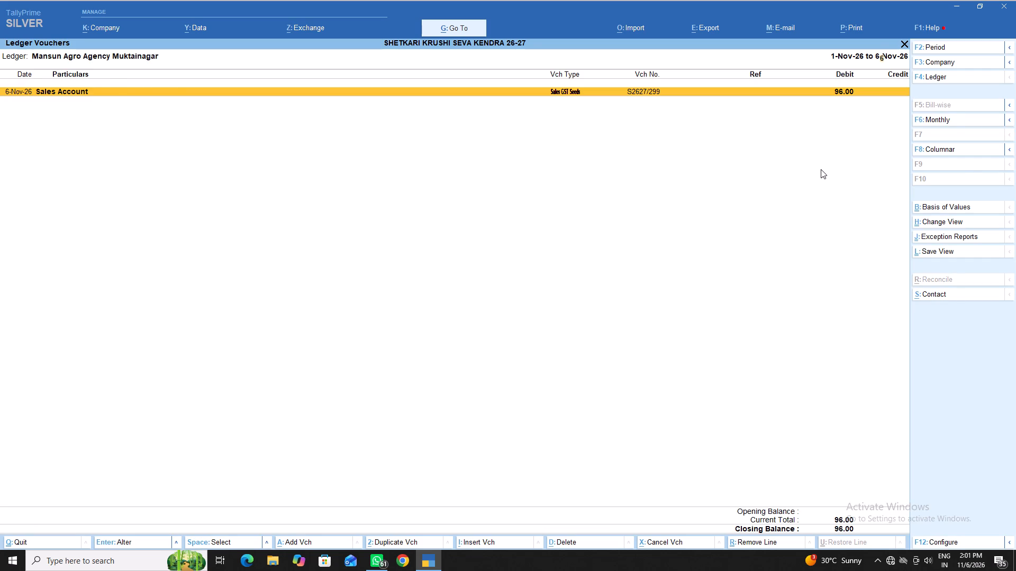
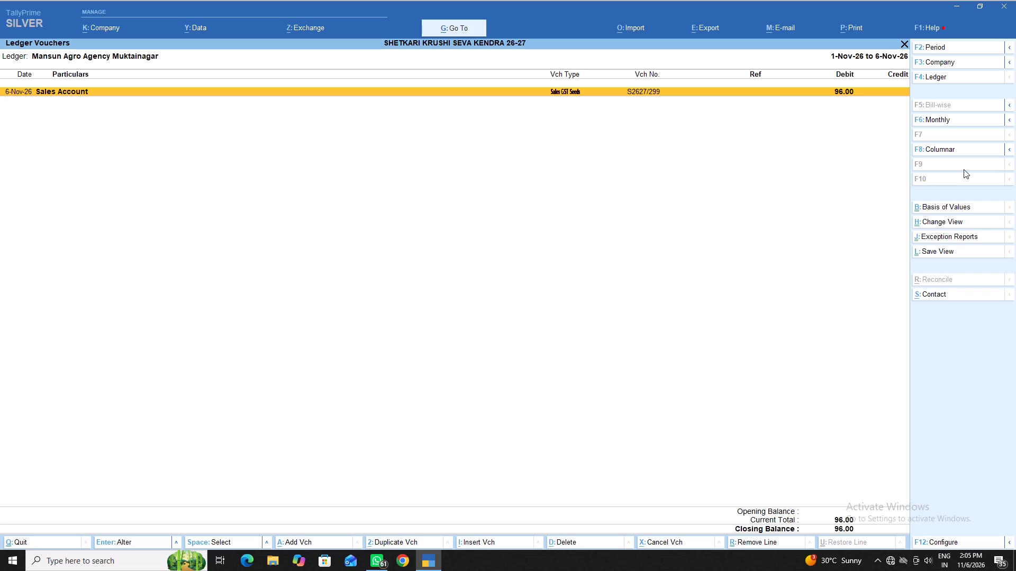
Leave the ledger report and start a Purchase Return voucher for the party Kaveri Seed Company Limited.
key(Escape)
key(Escape)
key(Escape)
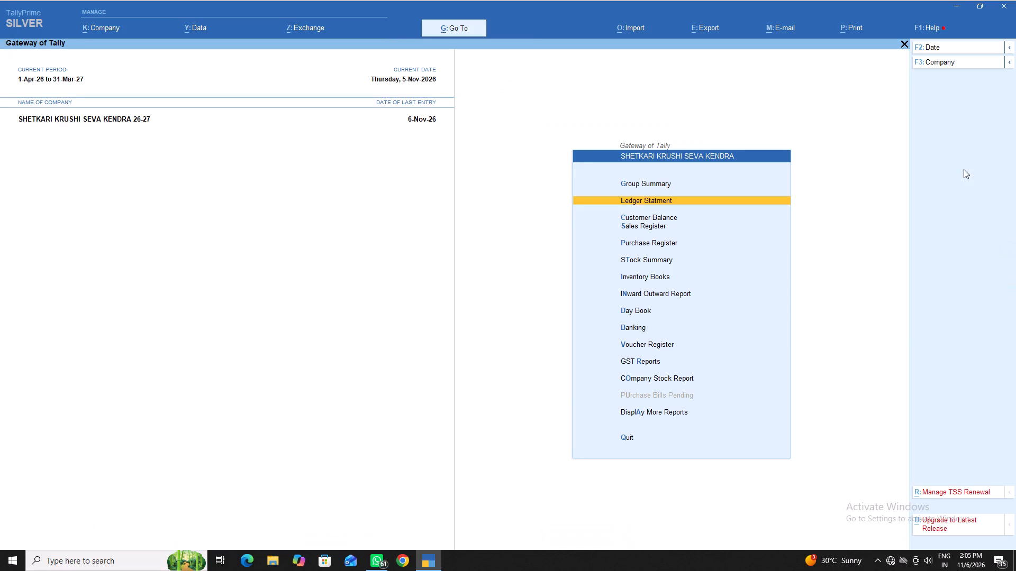
key(Down)
key(Escape)
key(Up)
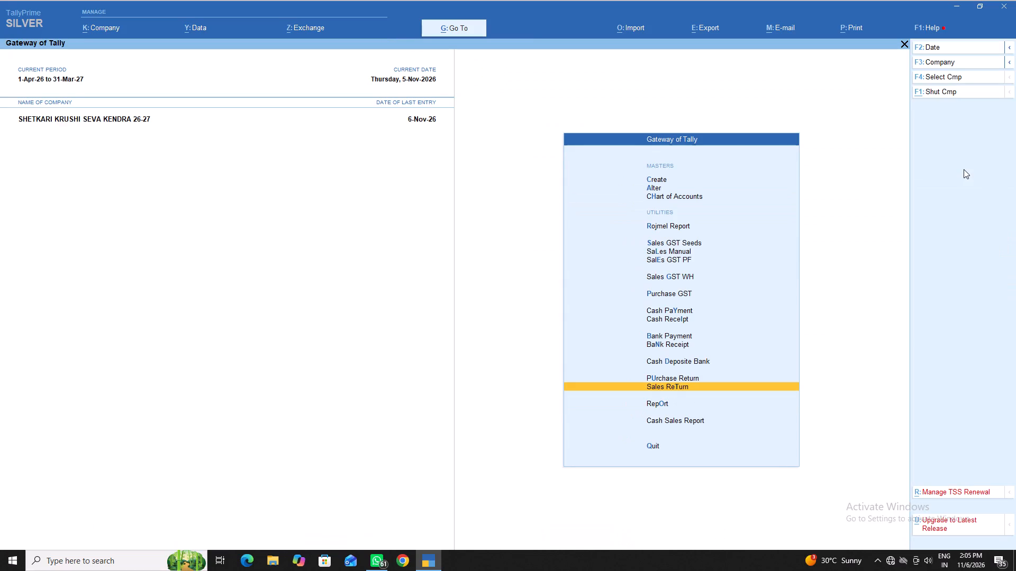
key(Up)
key(Return)
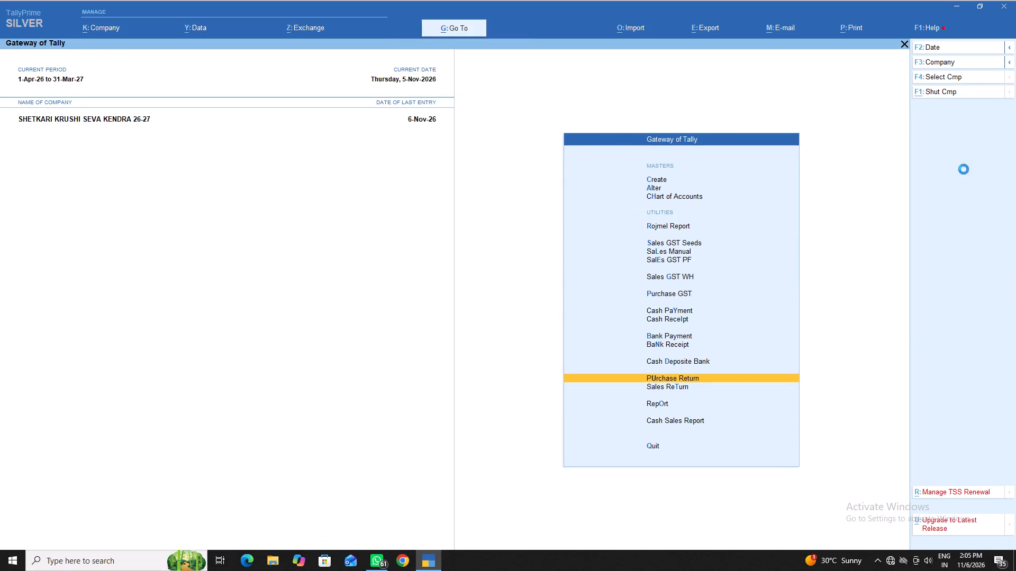
key(Return)
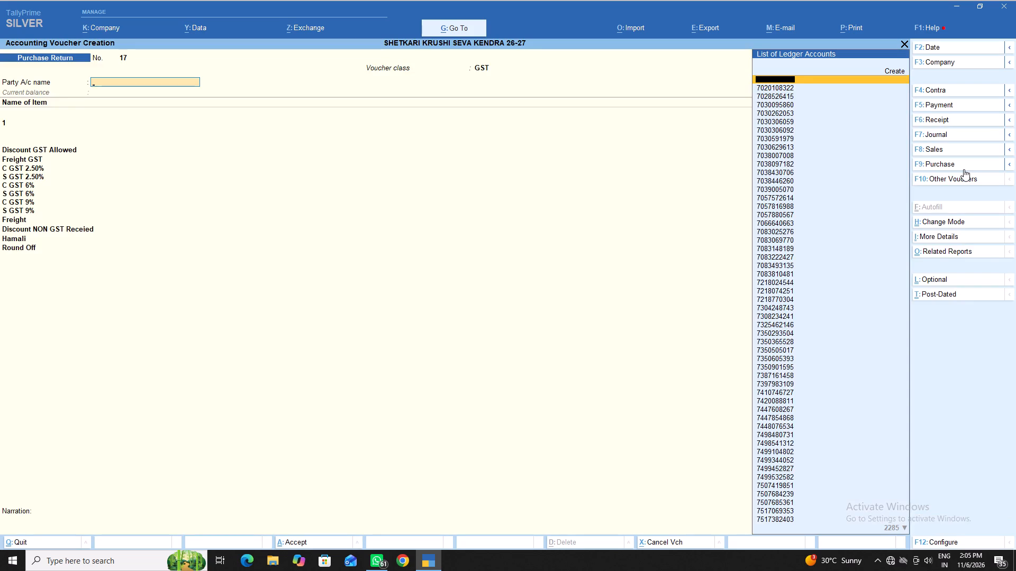
text(kav)
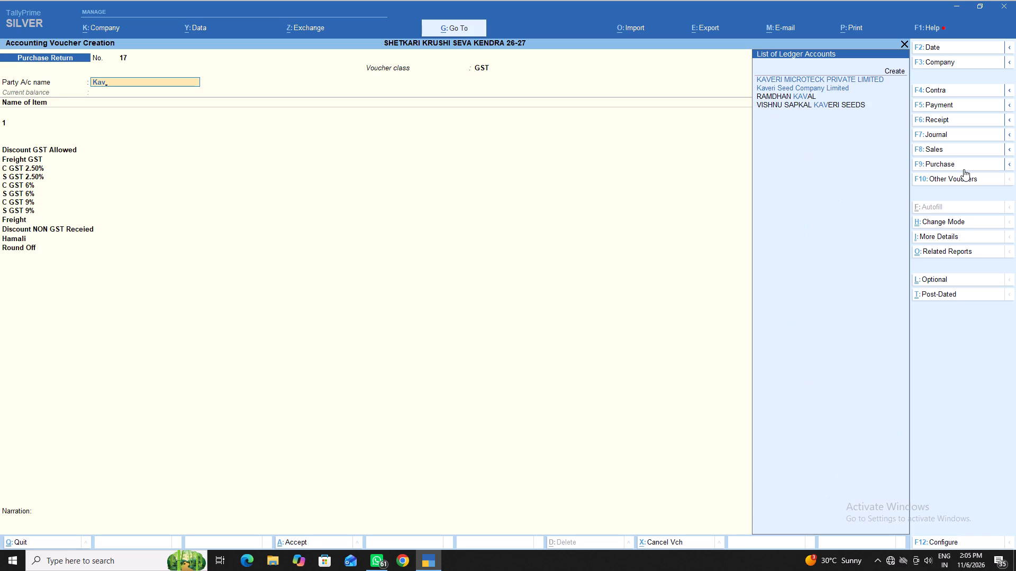
key(Down)
key(Down)
key(Return)
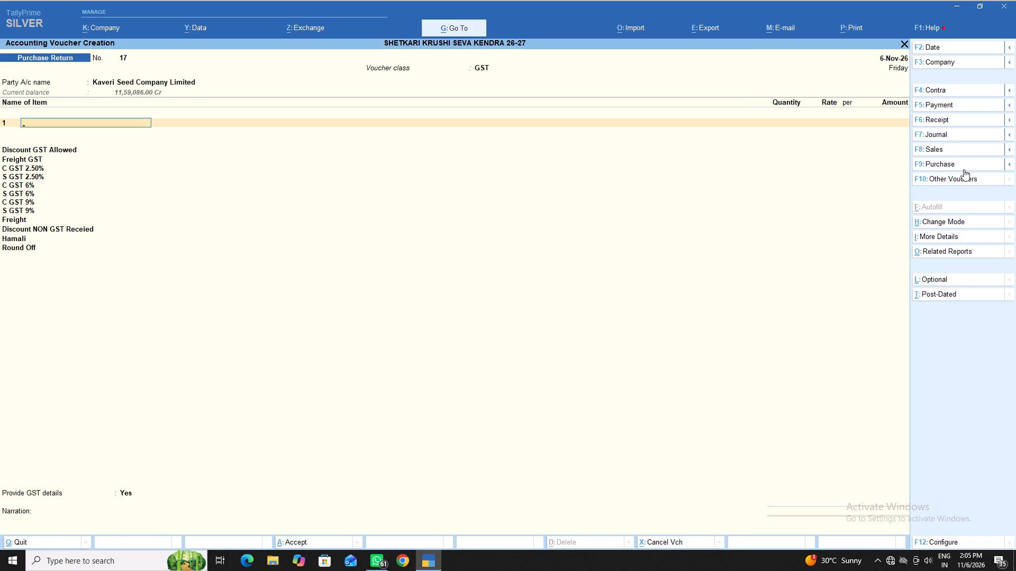
Add the stock item KMH-25K45 BUMPER 4KG from batch MNG113916K as the first line of the purchase return.
text(25)
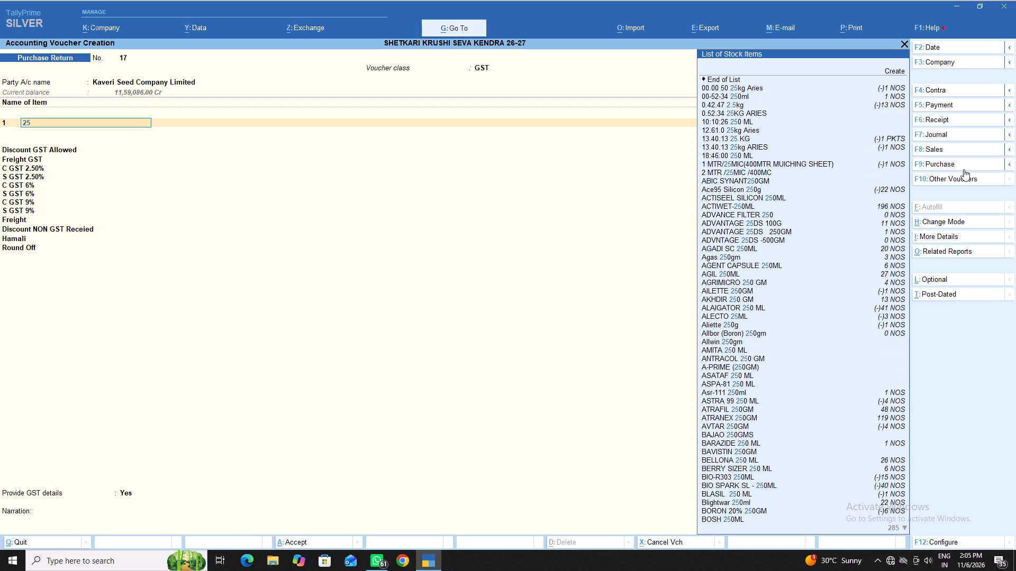
text(25)
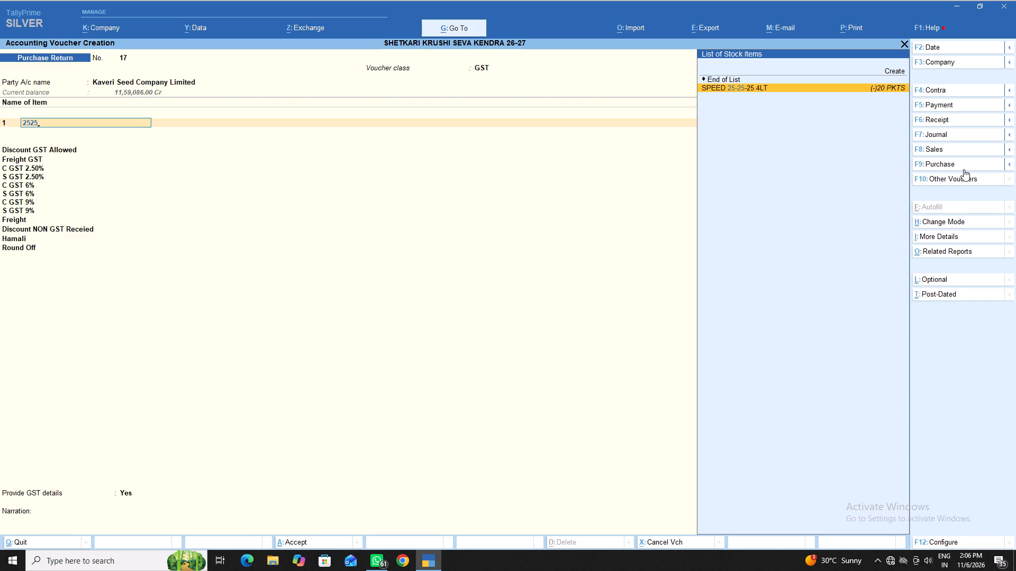
key(BackSpace)
key(BackSpace)
key(BackSpace)
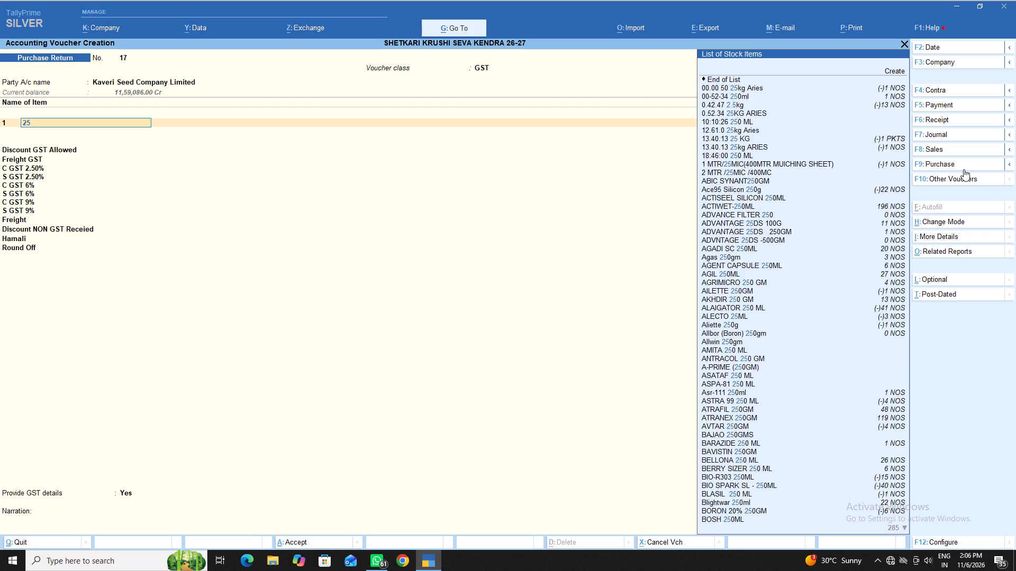
key(BackSpace)
text(bou)
right_click(21, 275)
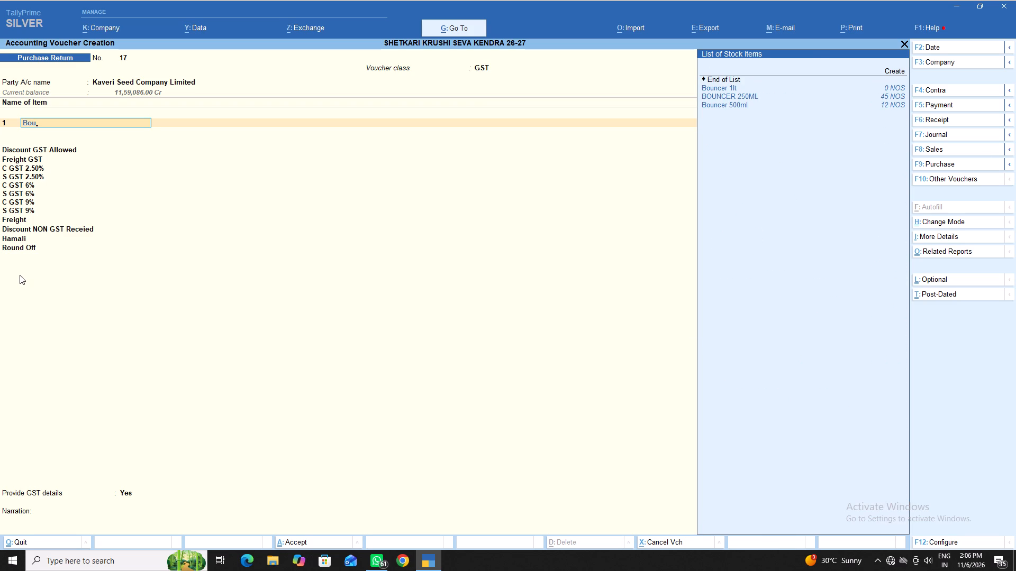
key(BackSpace)
key(BackSpace)
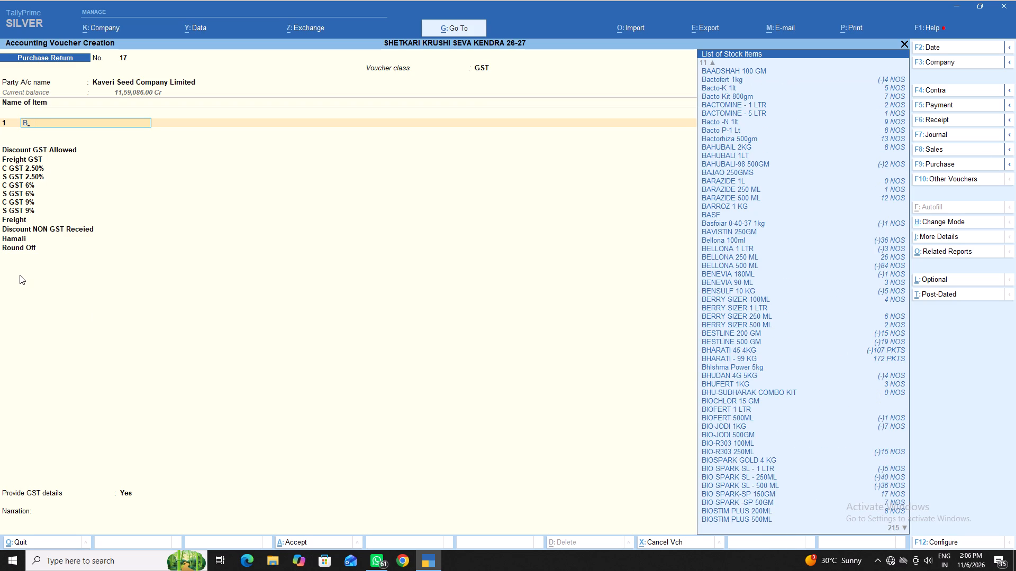
key(u)
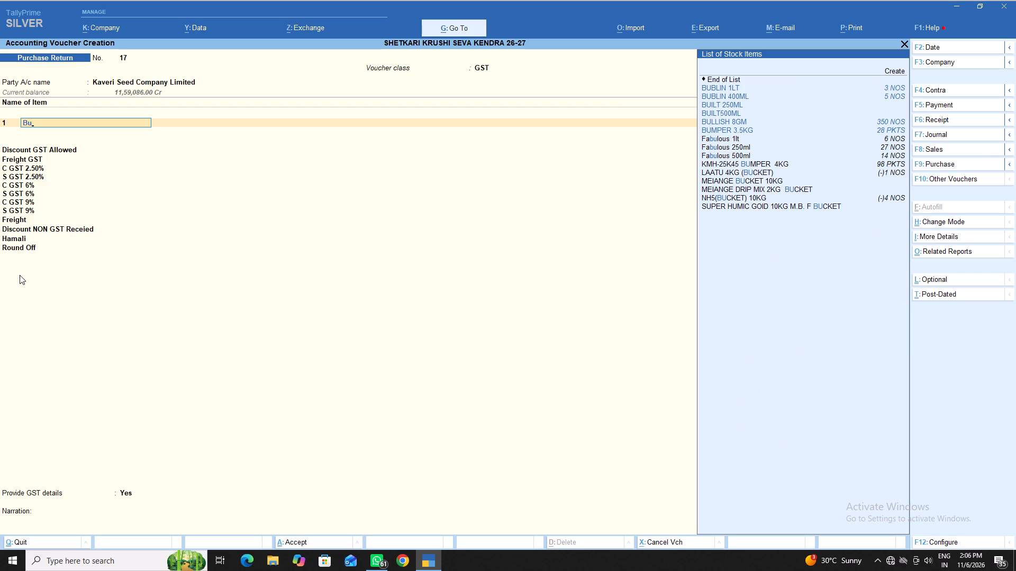
key(Down)
key(Down)
key(Down)
key(Down)
key(Down)
key(Down)
key(Down)
key(Down)
key(Down)
key(Down)
key(Down)
key(Down)
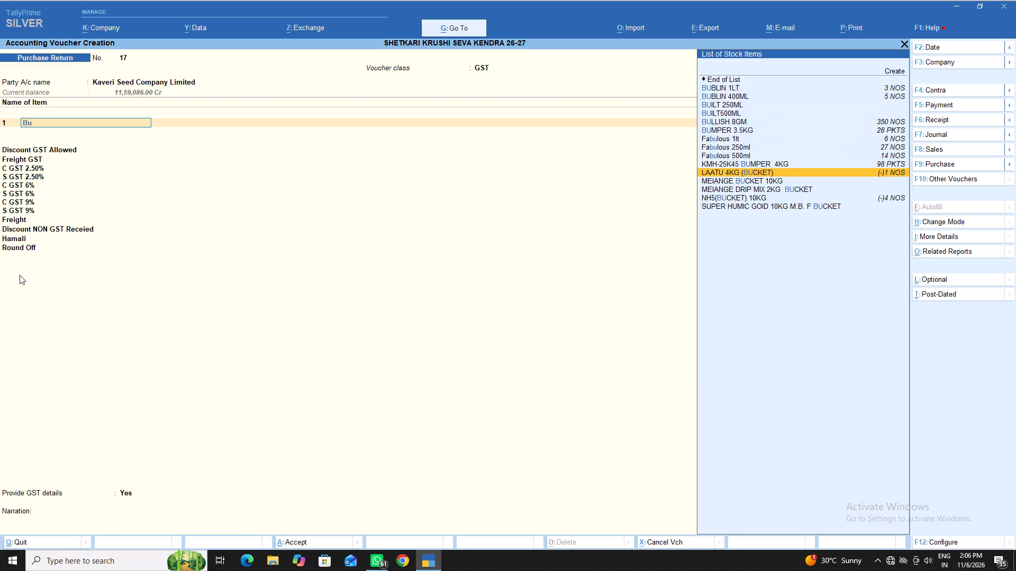
key(Up)
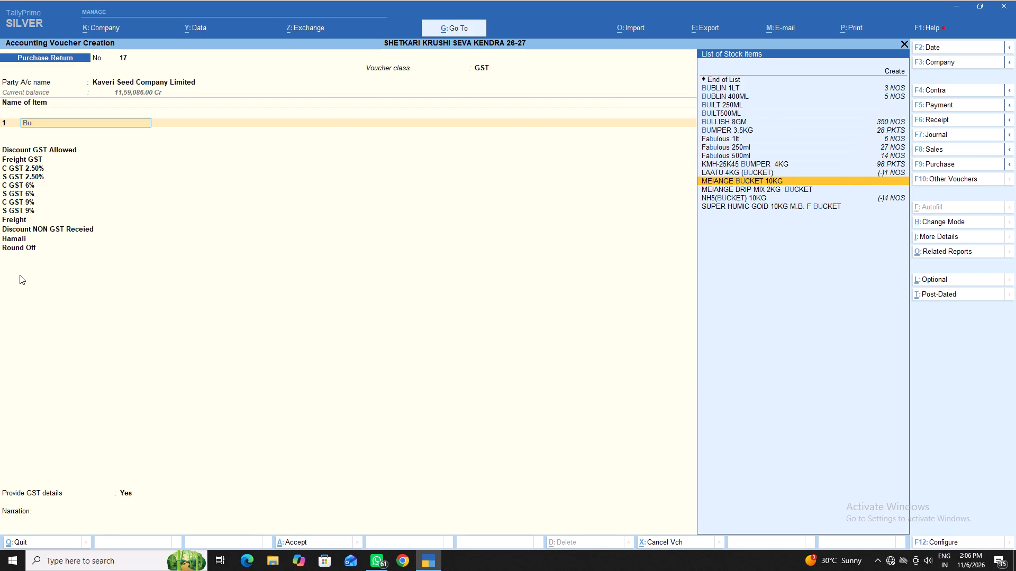
key(Up)
key(Return)
key(Return)
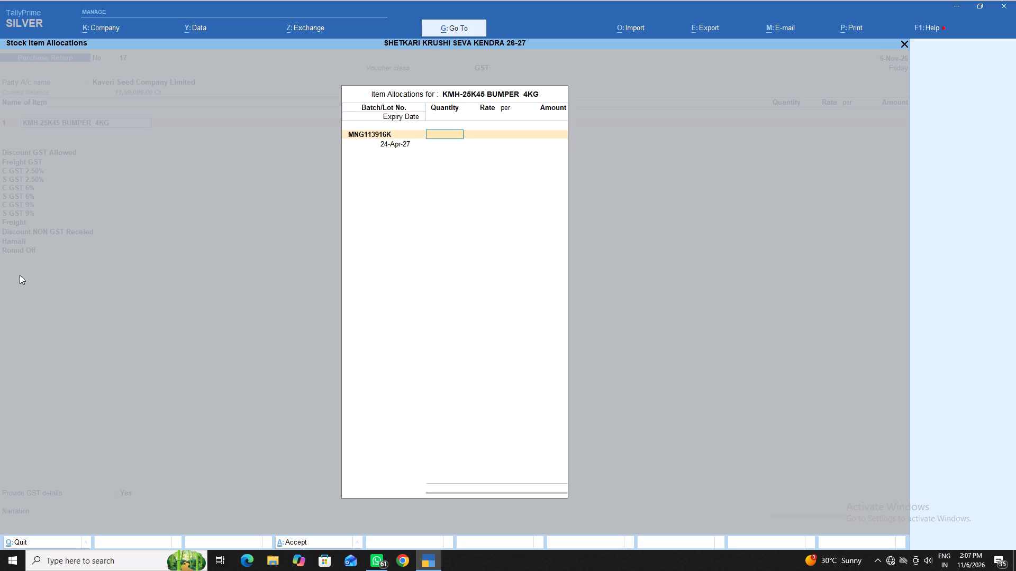
Set the item's quantity to 101 PKTS and its rate to 1.00 per packet.
text(10)
key(1)
key(Return)
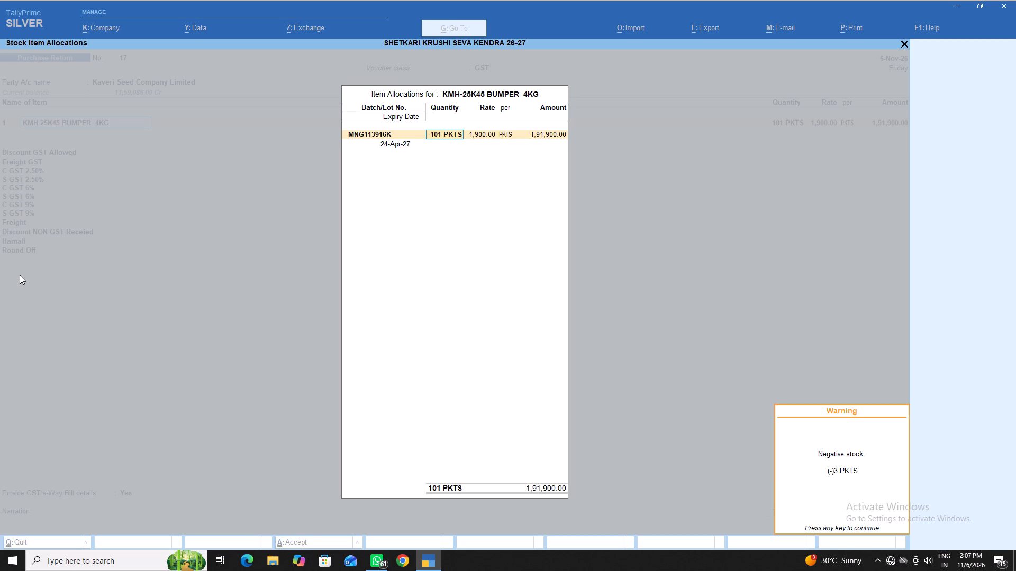
key(Return)
key(1)
key(Return)
key(Return)
key(Return)
key(Return)
key(Return)
key(Return)
key(Return)
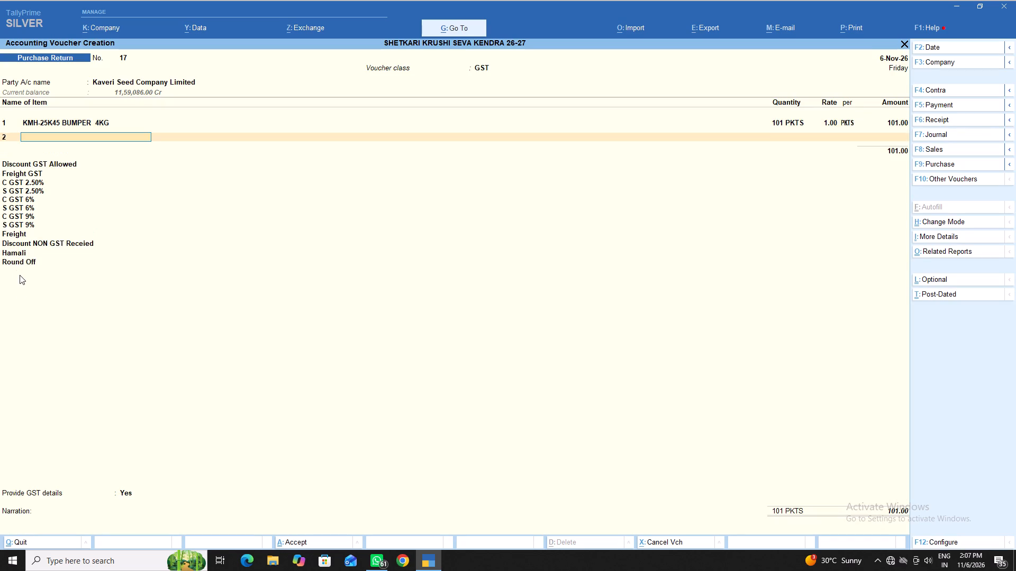
Leave the discount, freight, tax and round-off lines blank, keep GST details at Yes, and save the purchase return voucher.
key(Return)
key(Return)
key(Return)
key(Return)
key(Return)
key(Return)
key(Return)
key(Return)
key(Return)
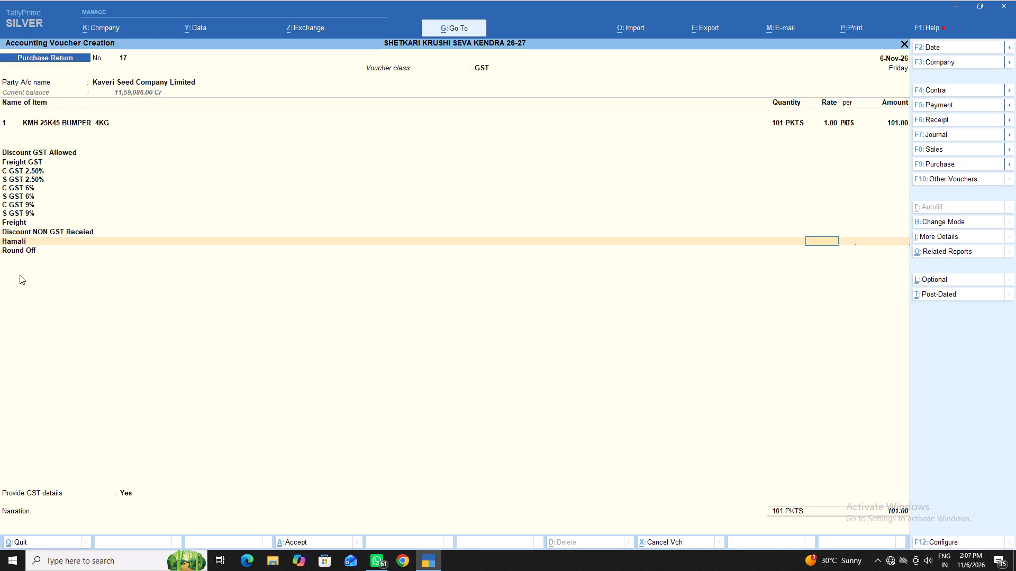
key(Return)
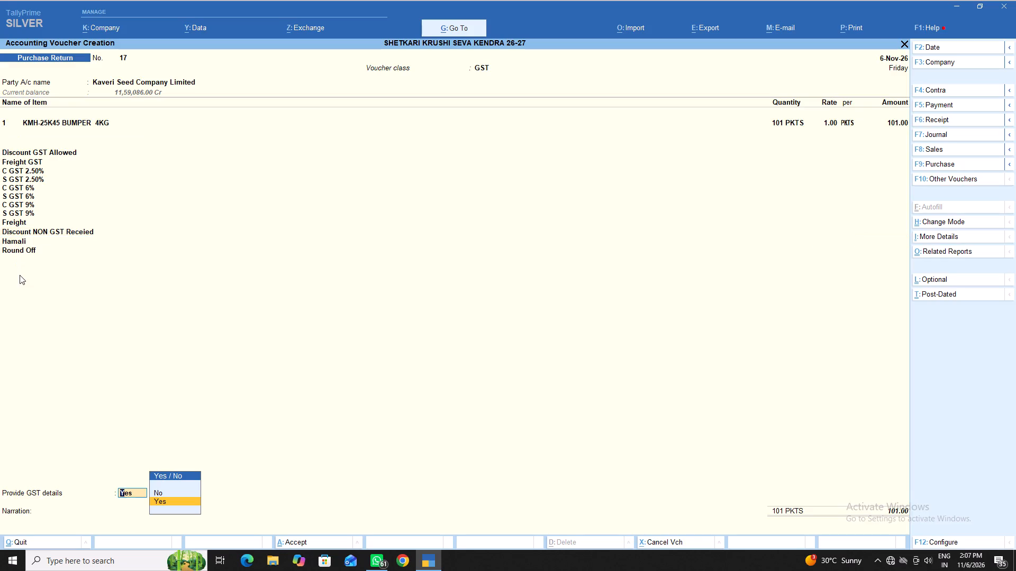
key(Return)
key(Return)
key(Return)
key(Return)
key(Return)
key(Return)
key(Return)
key(Return)
key(Return)
key(Return)
key(Return)
key(Return)
key(Return)
key(Return)
key(Return)
key(Return)
key(Return)
key(Return)
key(Return)
key(Return)
key(Return)
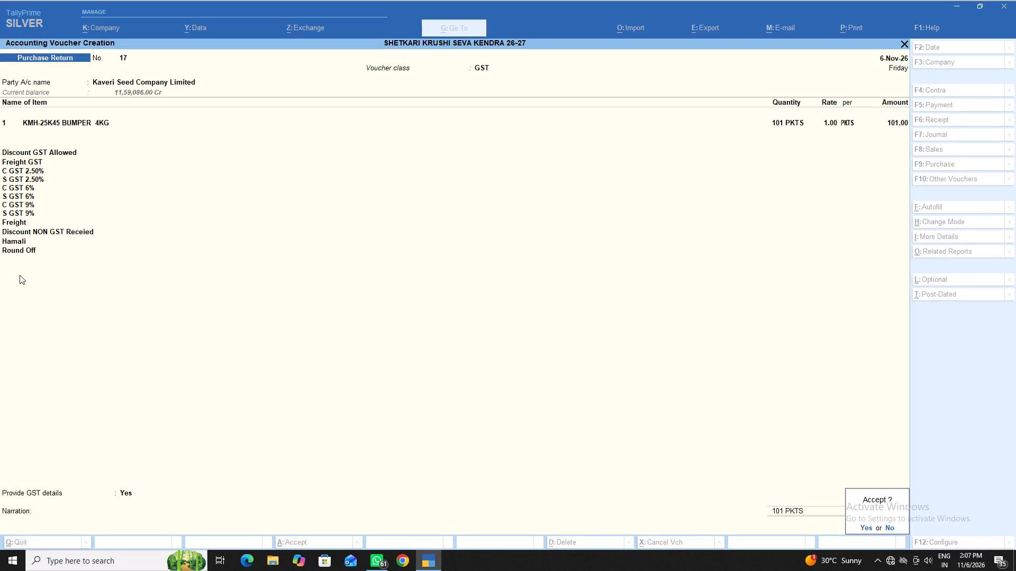
key(Escape)
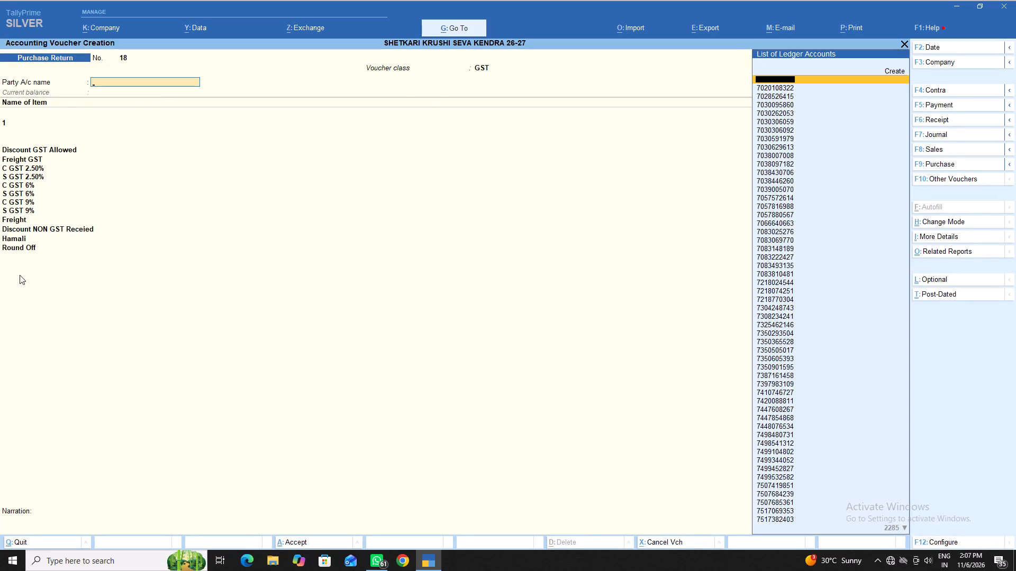
Open the new purchase return voucher from the ledger statement of Kaveri Seed Company Limited.
key(Escape)
key(Escape)
key(Escape)
key(Down)
key(Down)
key(Down)
key(Down)
key(Down)
key(Down)
key(Down)
key(Down)
key(Down)
key(Down)
key(Down)
key(Down)
key(Down)
key(Down)
key(Down)
key(Down)
key(Down)
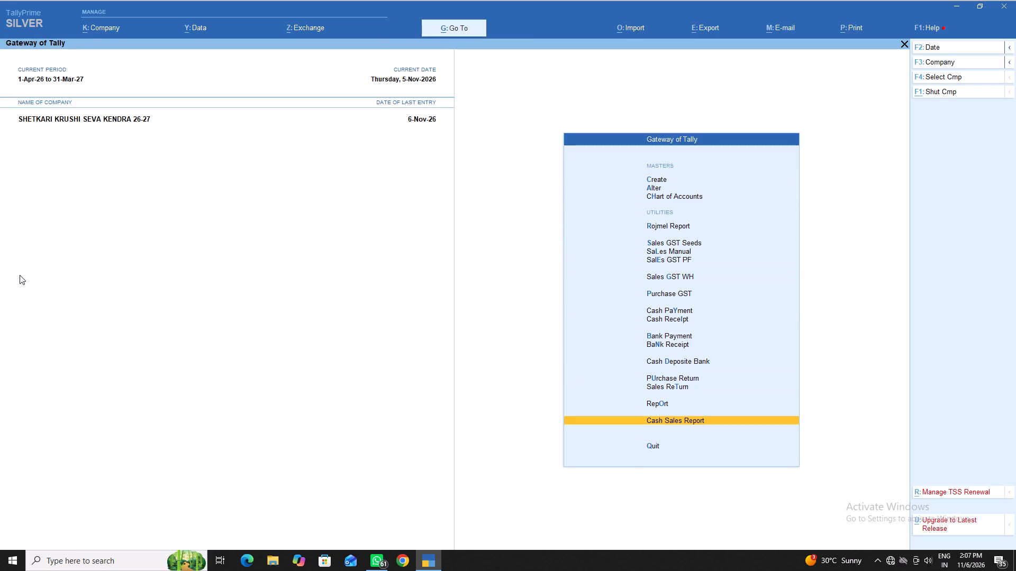
key(Up)
key(Return)
key(Down)
key(Return)
text(kav)
key(Down)
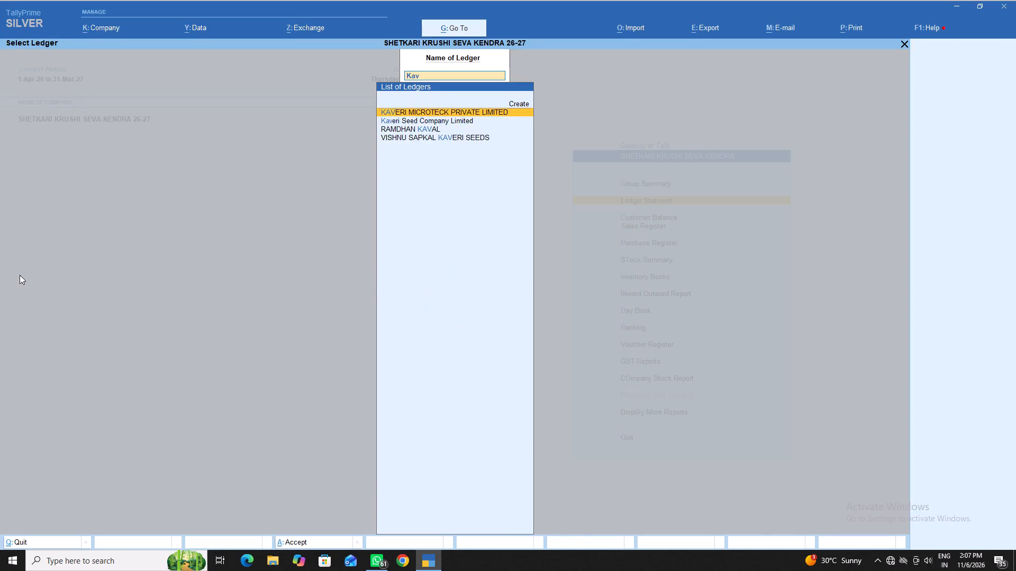
key(Down)
key(Return)
key(Return)
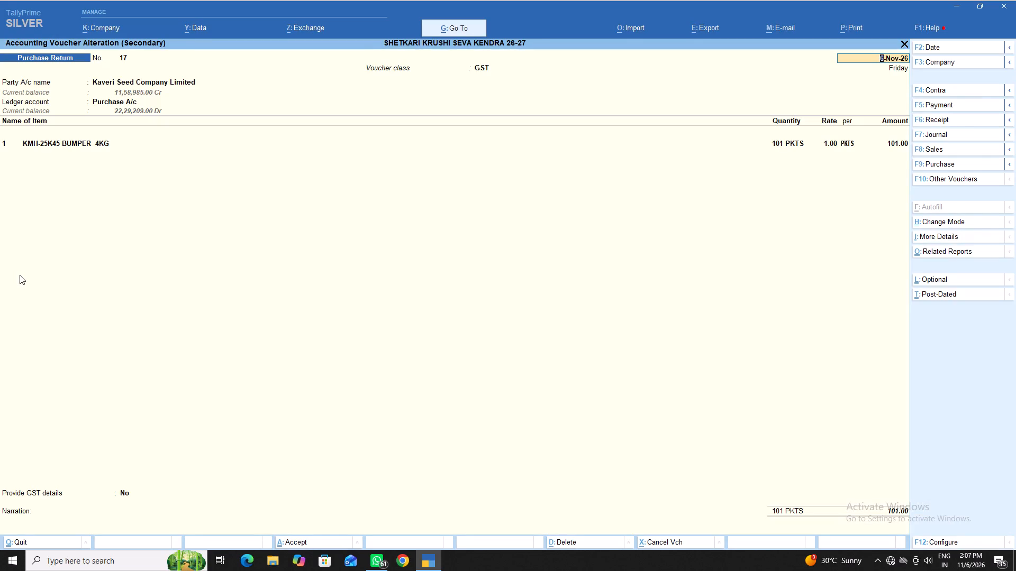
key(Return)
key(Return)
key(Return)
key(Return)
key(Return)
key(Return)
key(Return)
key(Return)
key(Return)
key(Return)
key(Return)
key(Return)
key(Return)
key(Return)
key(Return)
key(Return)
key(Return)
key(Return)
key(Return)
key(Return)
Print one copy of the purchase return as a Debit Note on the Canon LBP2900.
click(847, 22)
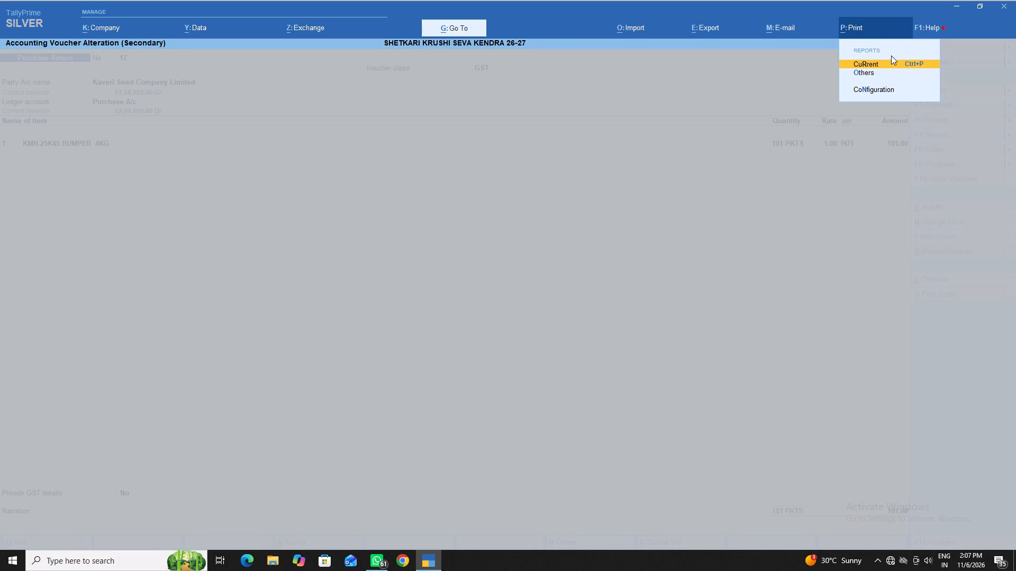
click(893, 65)
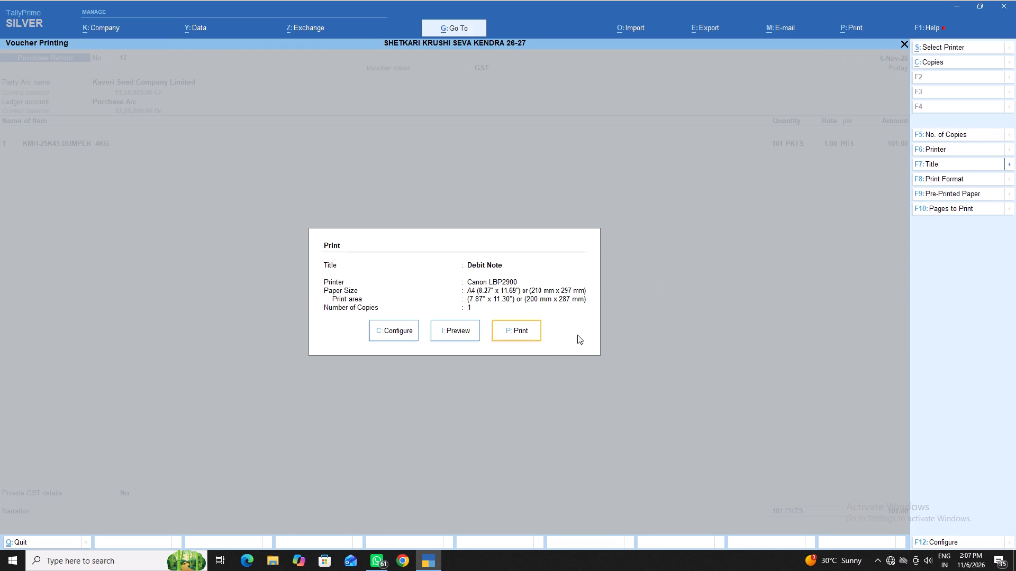
click(520, 328)
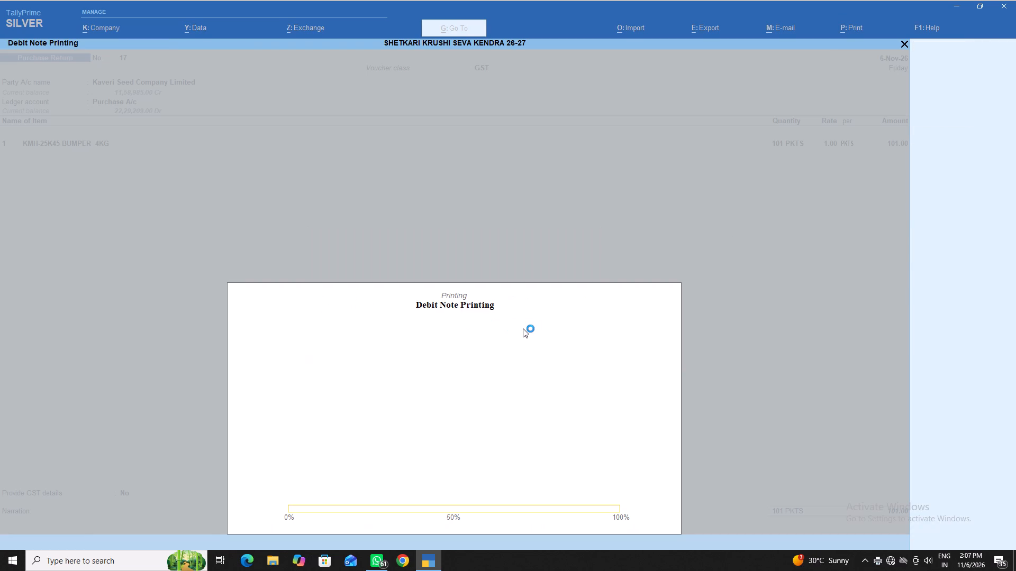
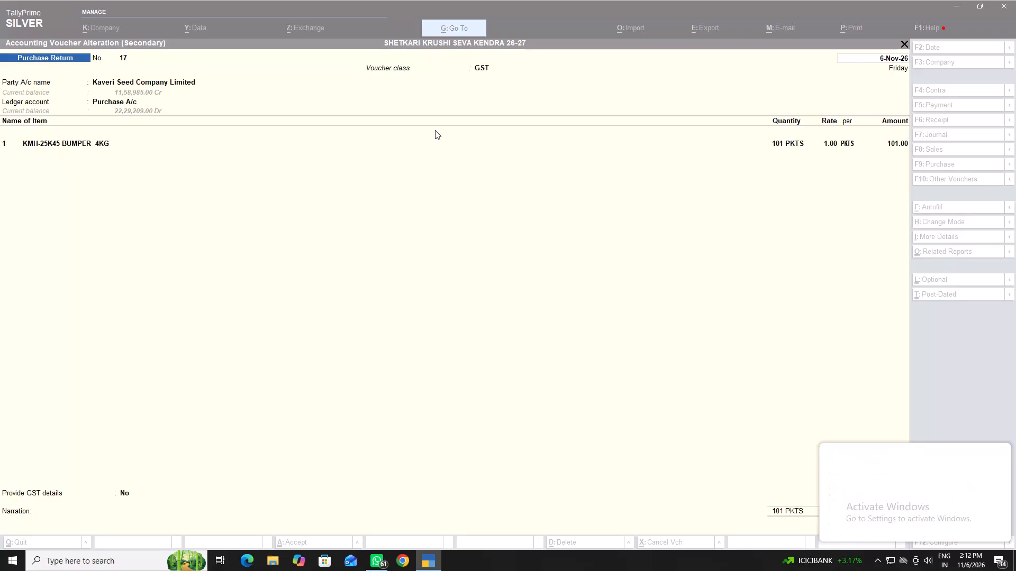
Close the purchase return voucher without altering it and reopen the ledger statement of Kaveri Seed Company Limited.
key(Escape)
key(Escape)
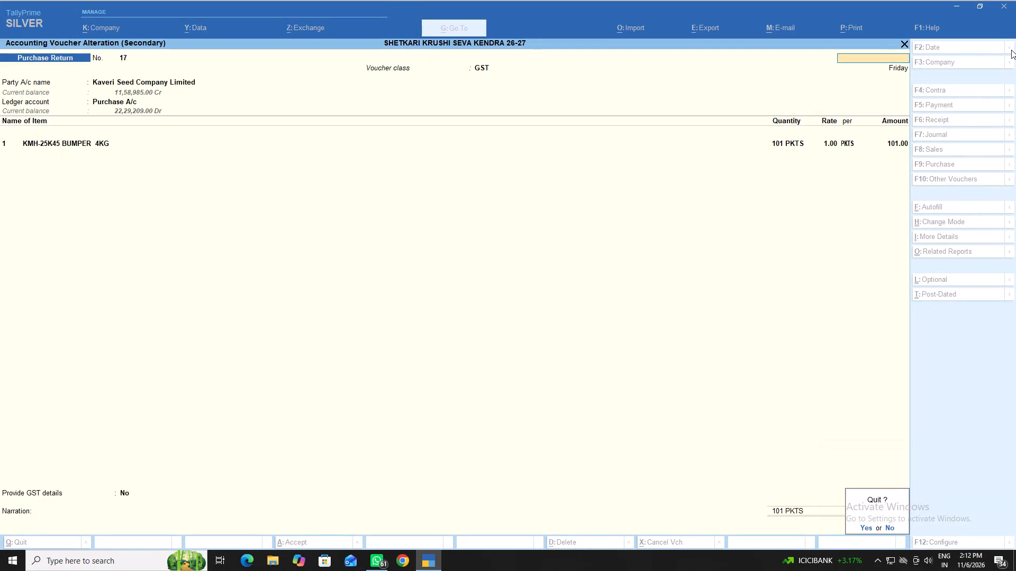
key(Escape)
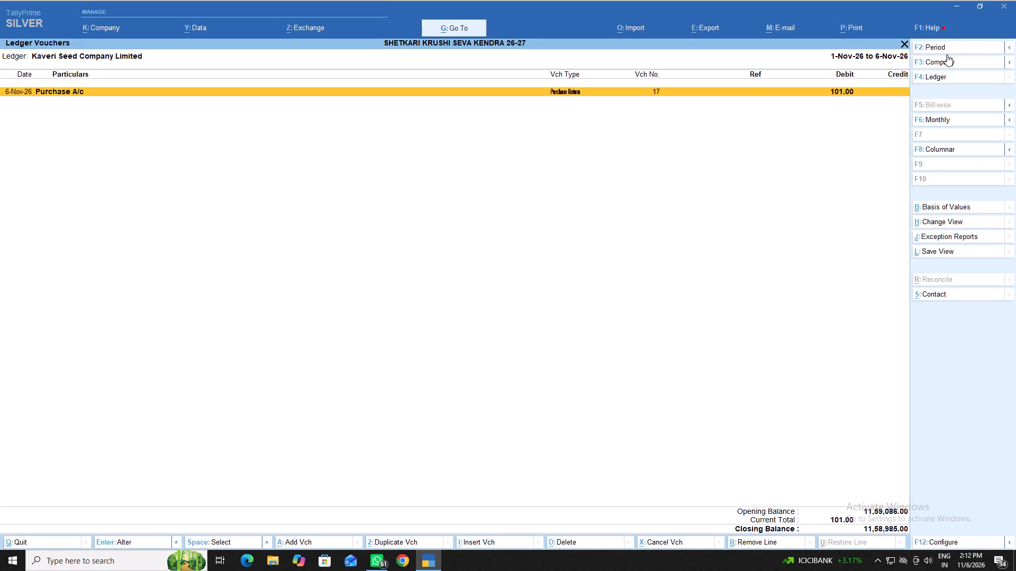
key(Escape)
key(Escape)
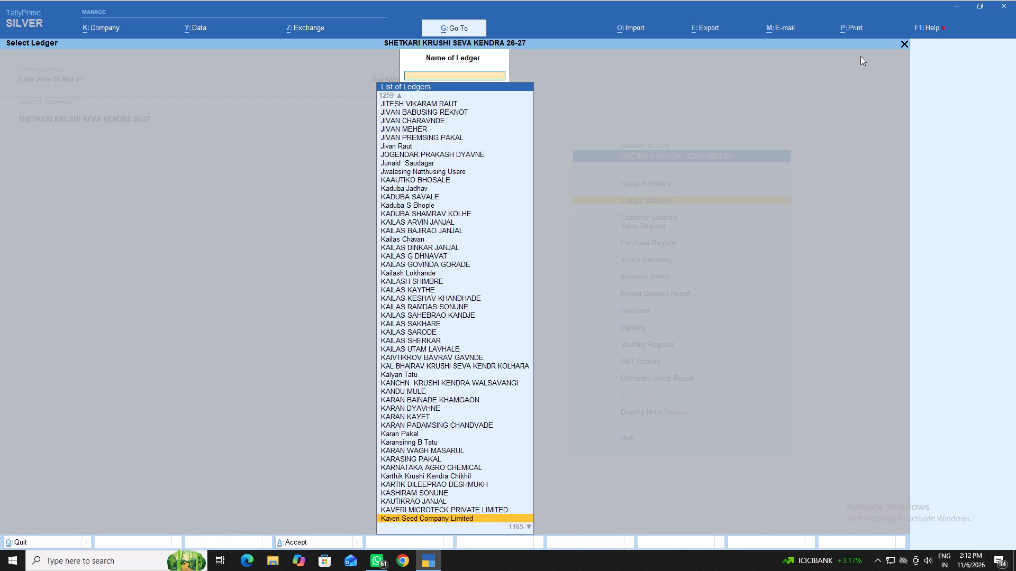
key(Return)
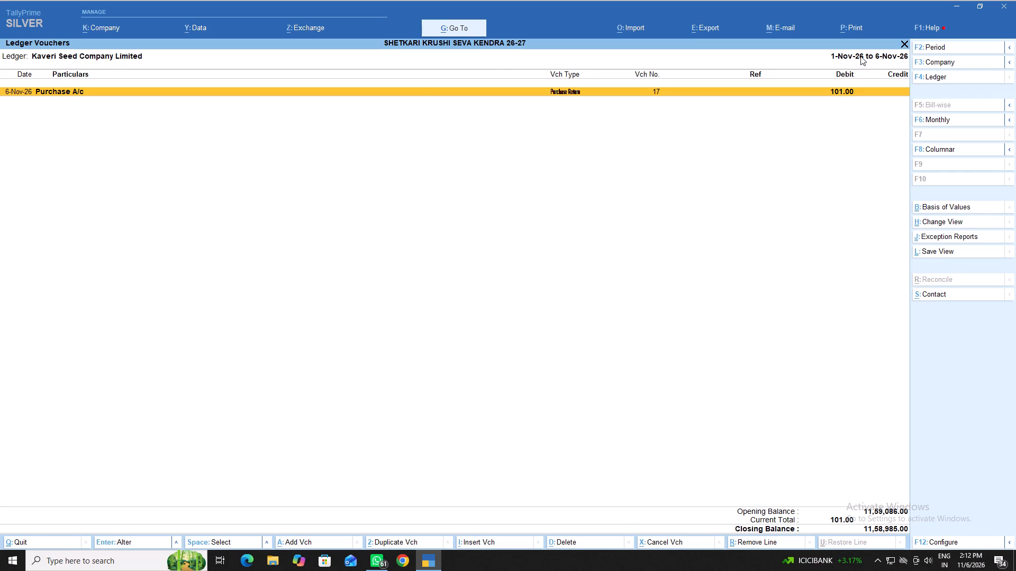
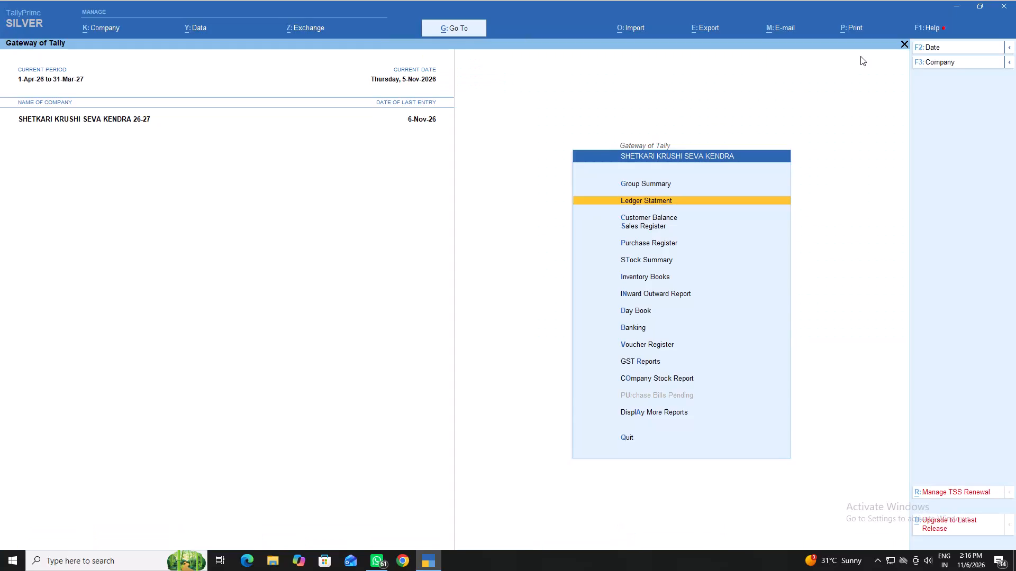
Start a cash receipt voucher with Cash as the account and choose the customer's ledger by its phone number.
key(Escape)
key(Up)
key(Up)
key(Up)
key(Up)
key(Up)
key(Up)
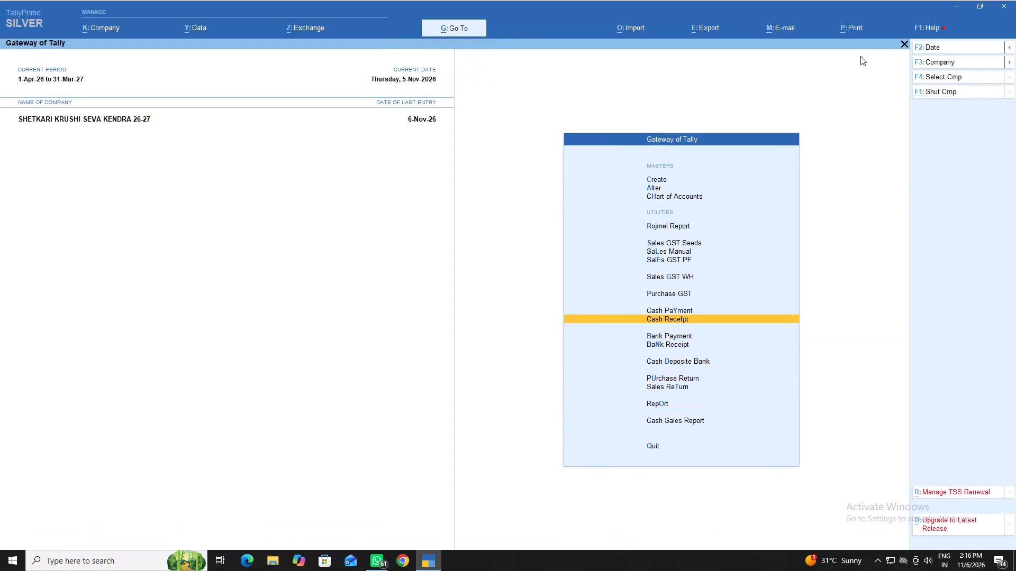
key(Return)
key(Return)
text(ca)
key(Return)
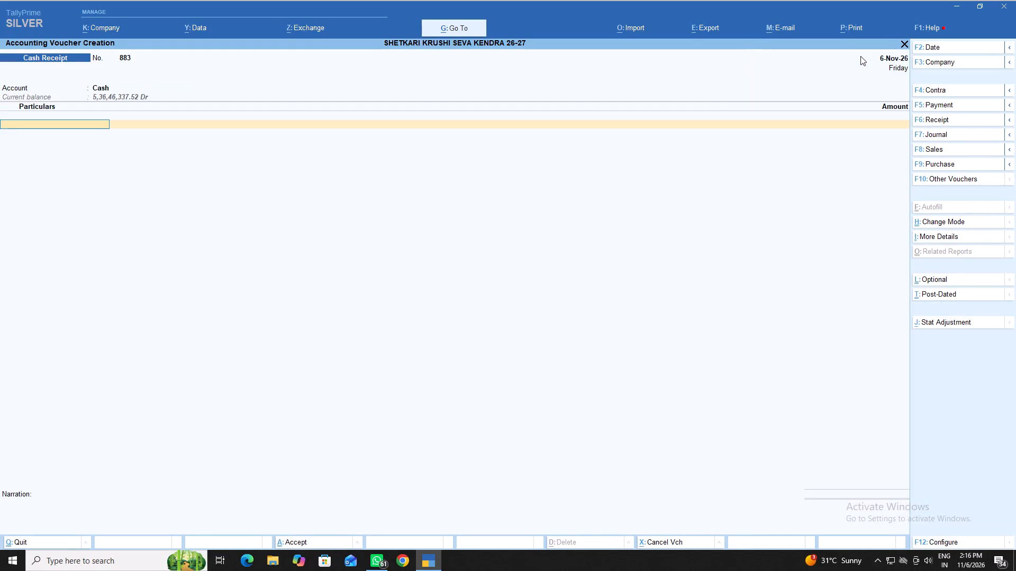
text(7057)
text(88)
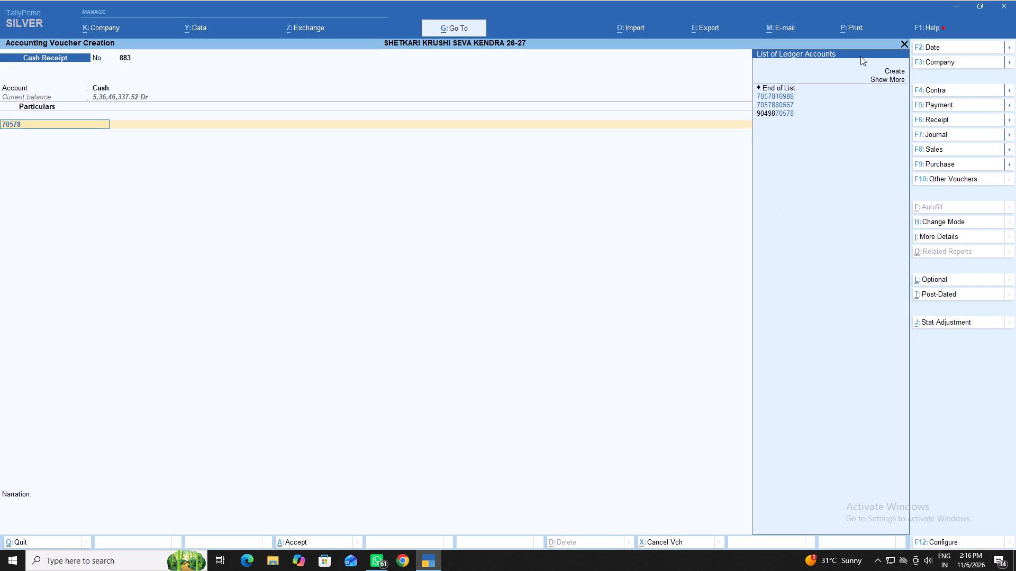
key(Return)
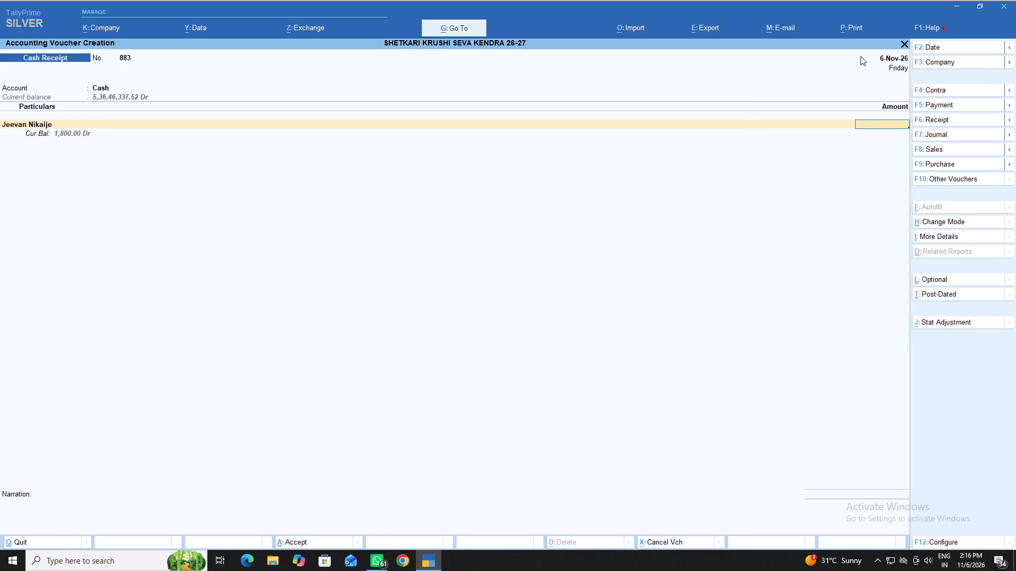
Enter 1800 as the amount received from the customer, save the cash receipt with its default narration, and leave voucher entry.
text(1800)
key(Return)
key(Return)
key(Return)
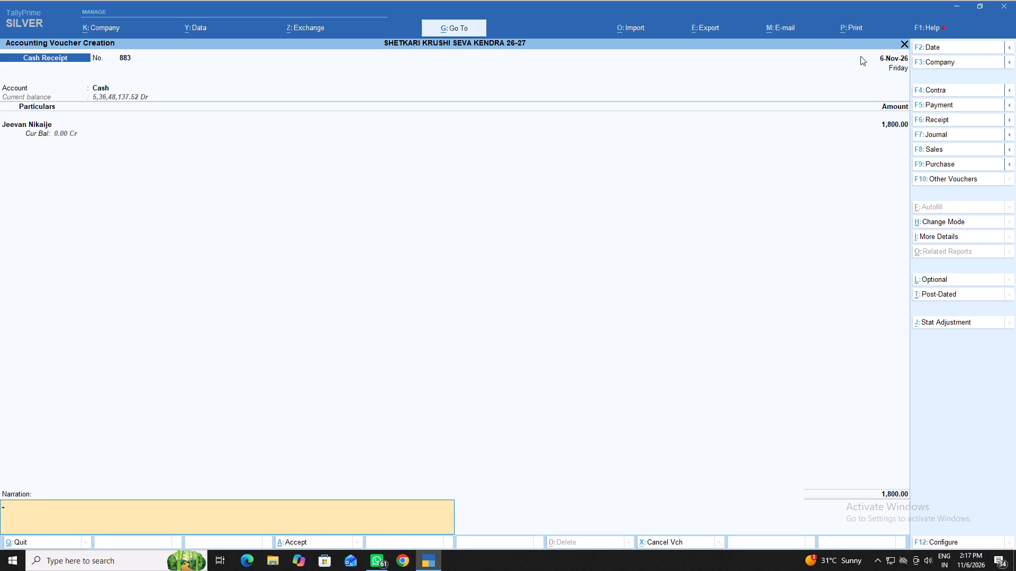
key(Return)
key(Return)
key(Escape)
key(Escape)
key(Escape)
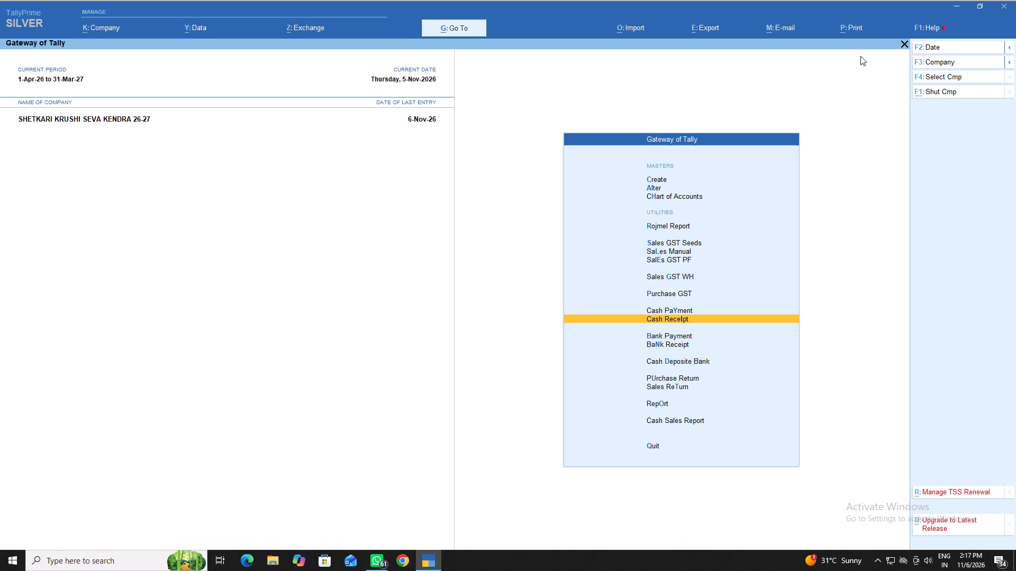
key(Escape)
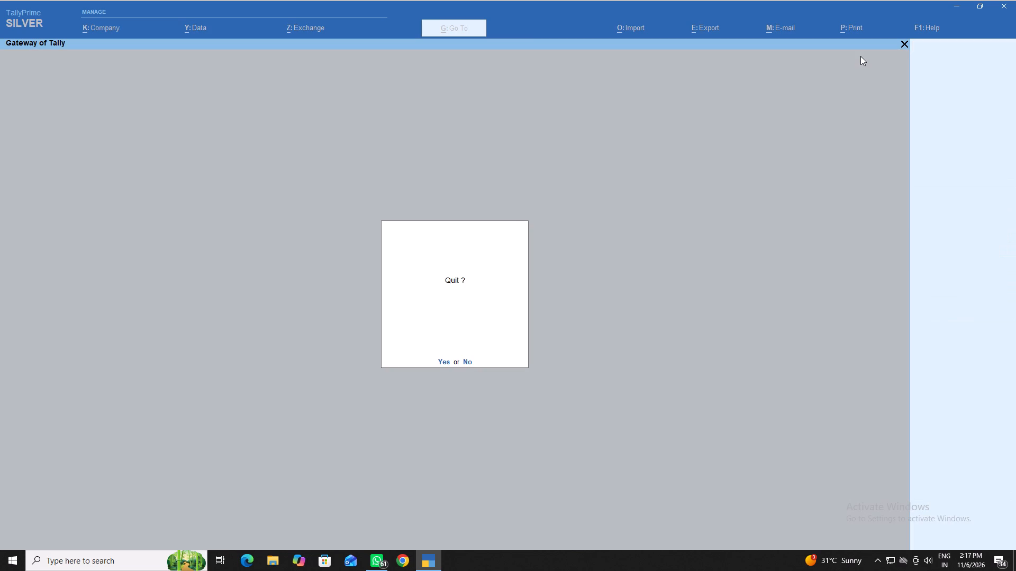